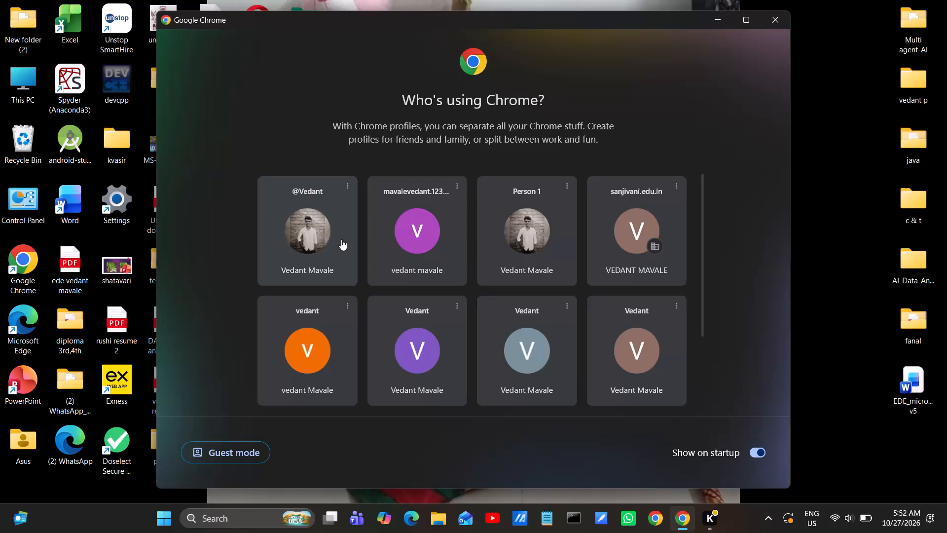
Open the delta.exchange website using the first listed Chrome profile.
left_click(341, 239)
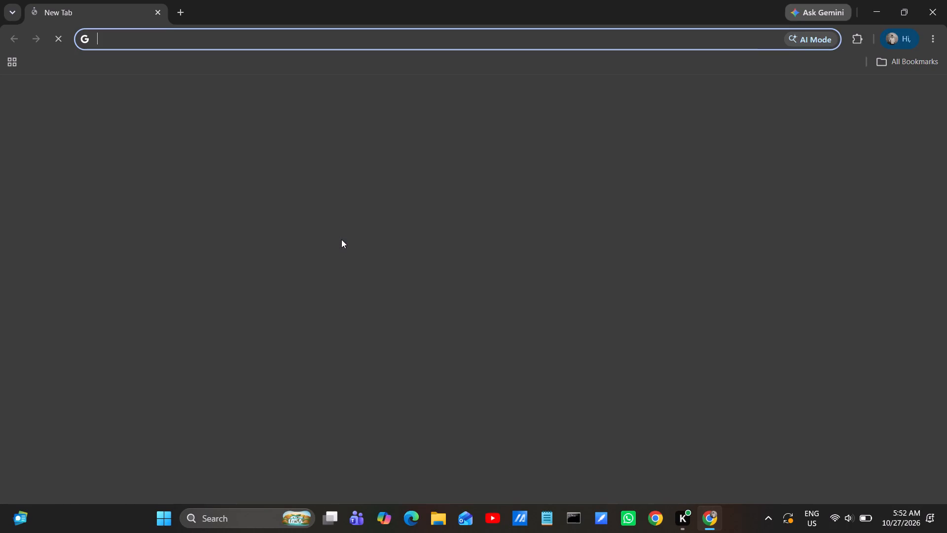
key("d")
key("Return")
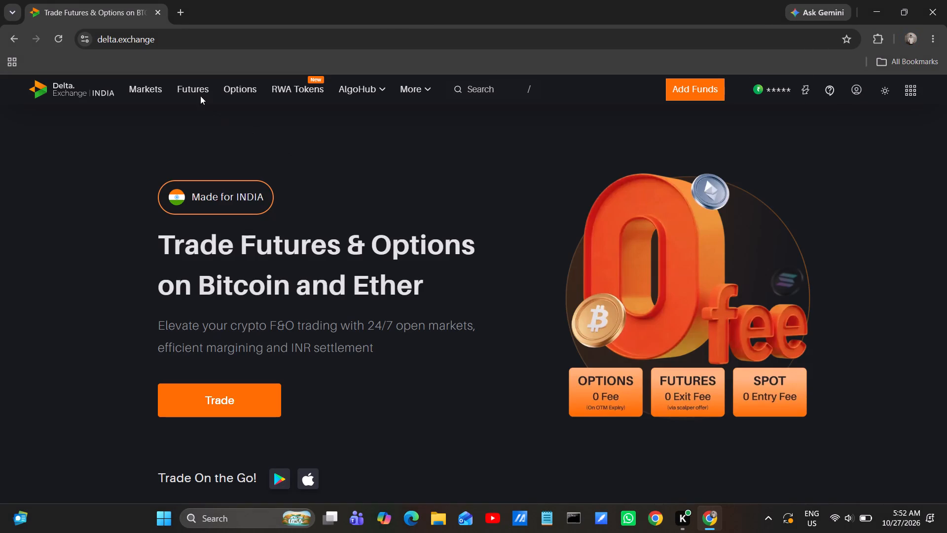
Open the futures trading page and show the ETHUSD price chart in full screen.
left_click(199, 89)
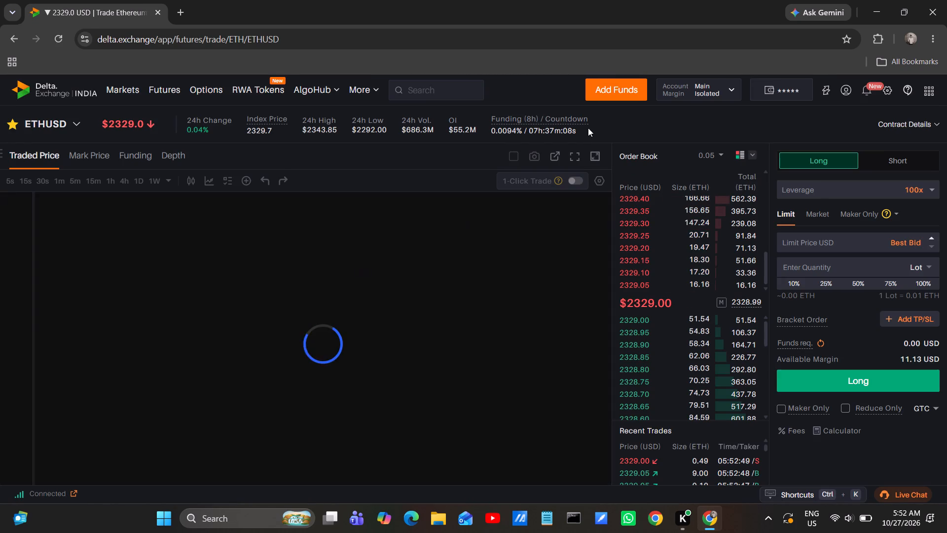
left_click(577, 156)
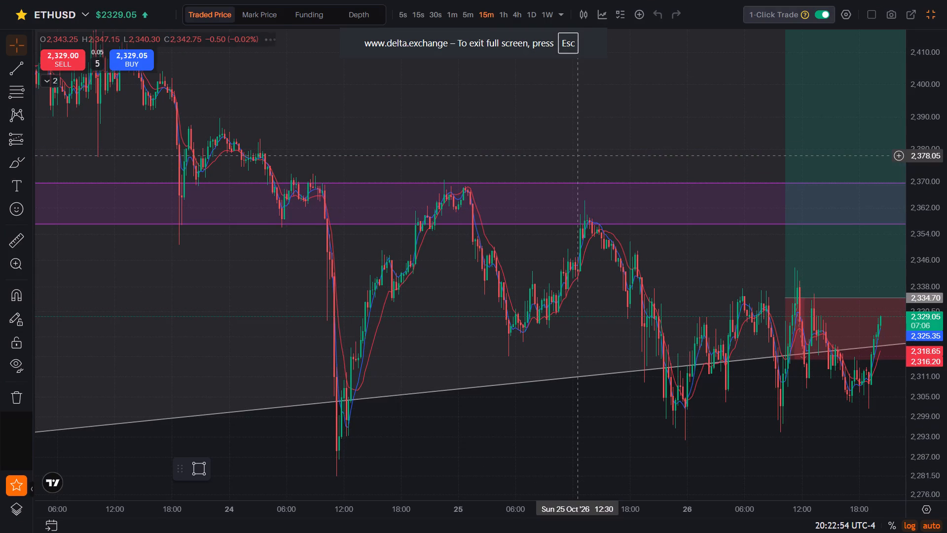
Delete the purple rectangle zone between about 2,357 and 2,369.50 on the 15-minute ETHUSD chart.
left_click_drag(929, 141, 936, 185)
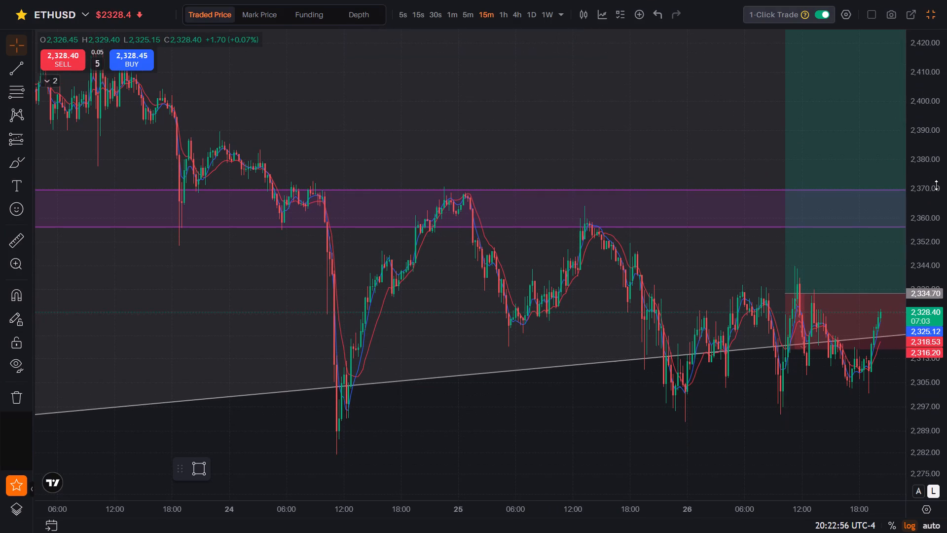
left_click_drag(841, 419, 632, 320)
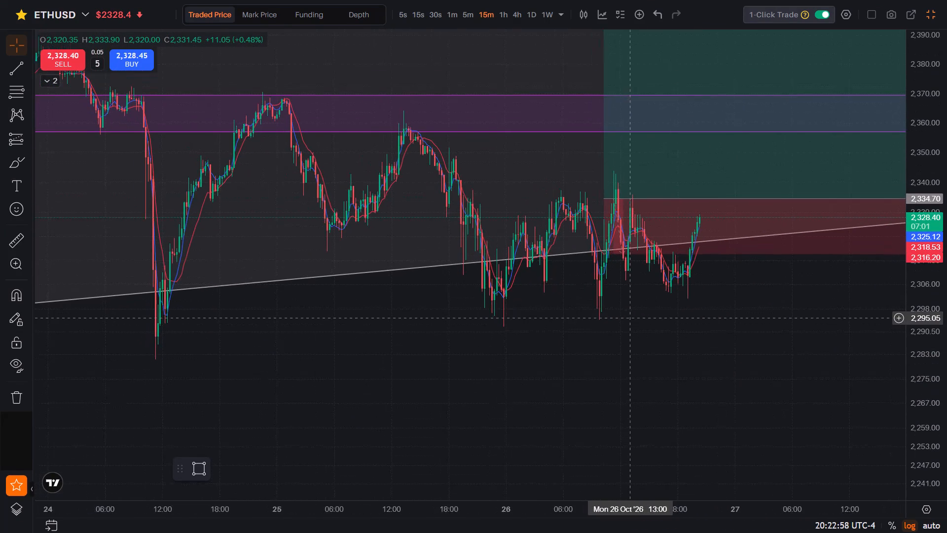
left_click_drag(632, 320, 634, 322)
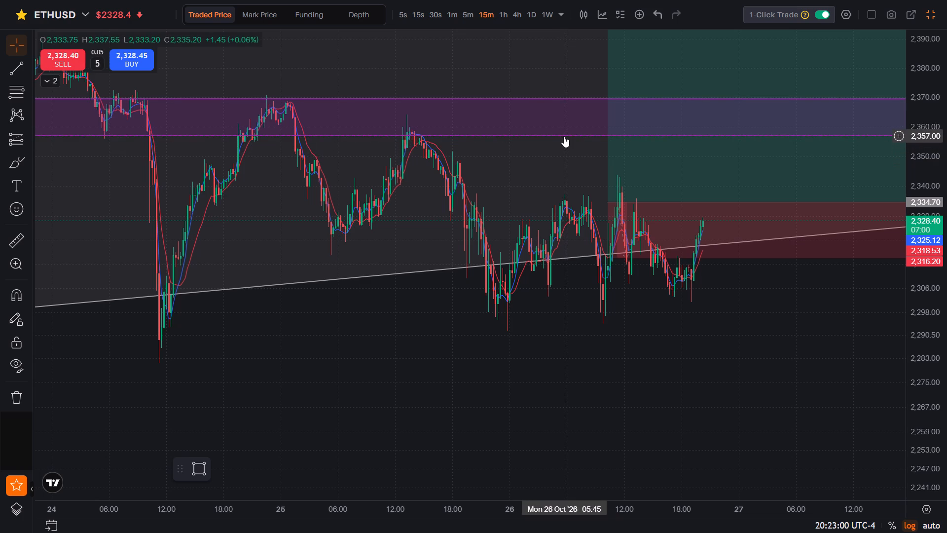
left_click(564, 136)
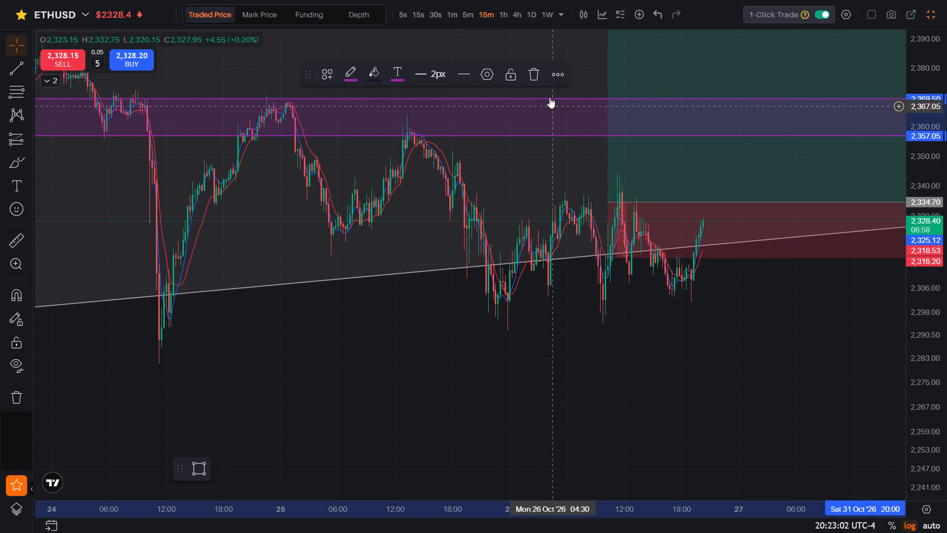
left_click(536, 74)
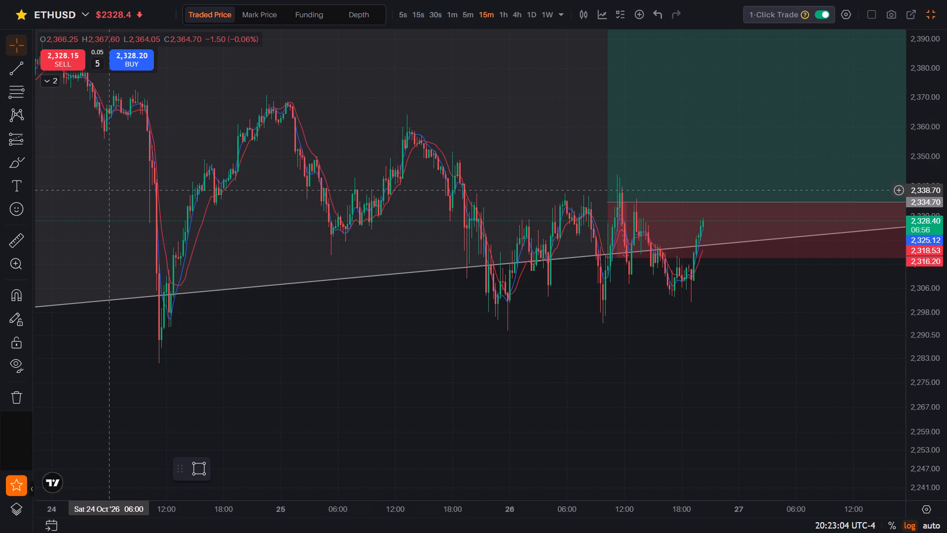
Draw a narrow rising parallel channel under the ETHUSD lows, from about 2,281 on 24 Oct 11:00 to about 2,301 on 27 Oct 05:30.
left_click(29, 66)
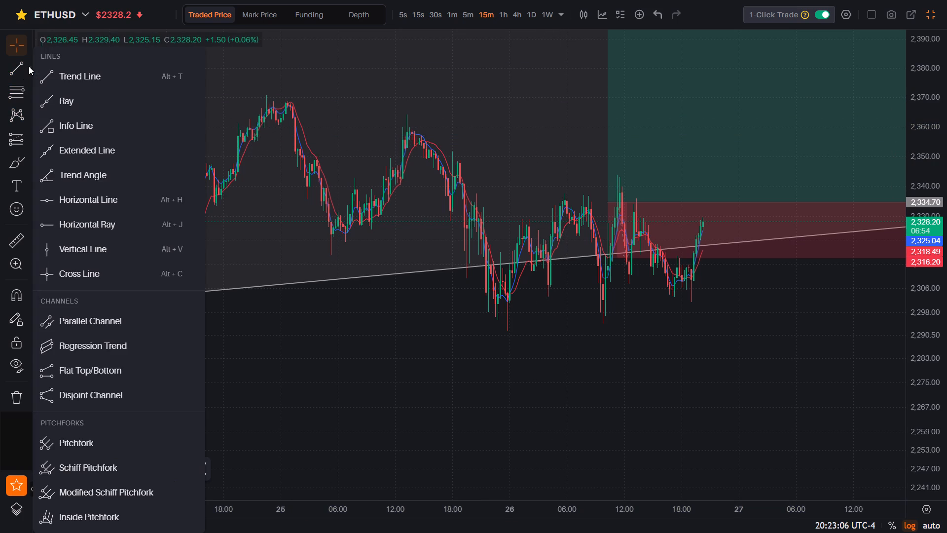
left_click(113, 327)
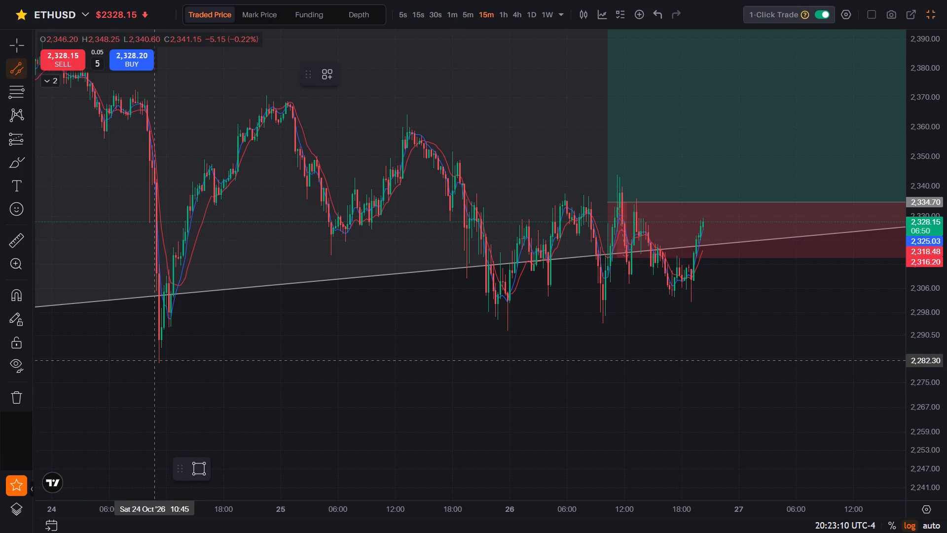
left_click_drag(158, 363, 537, 303)
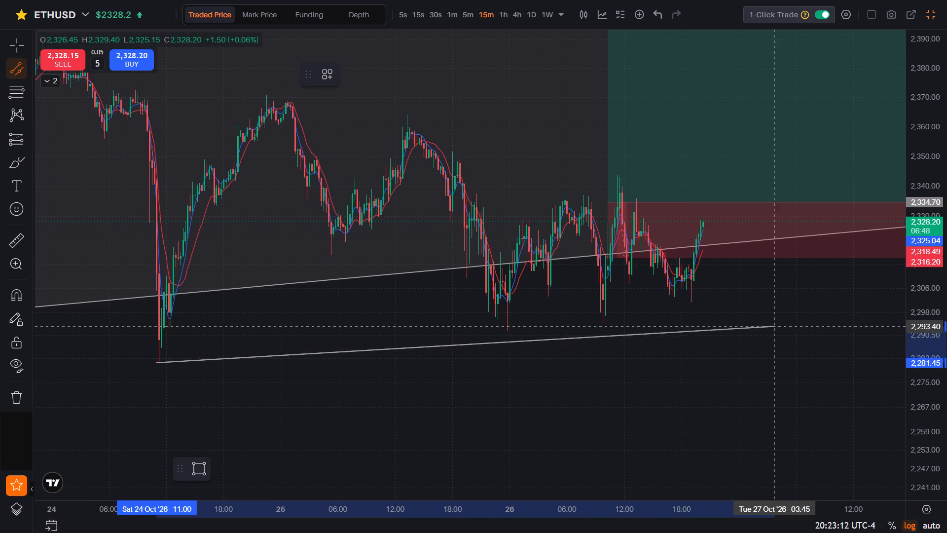
left_click_drag(792, 303, 794, 297)
left_click(794, 297)
left_click(802, 387)
Switch ETHUSD to the 1-hour timeframe and delete the long position drawing with entry at 2,334.70.
left_click_drag(802, 387, 731, 411)
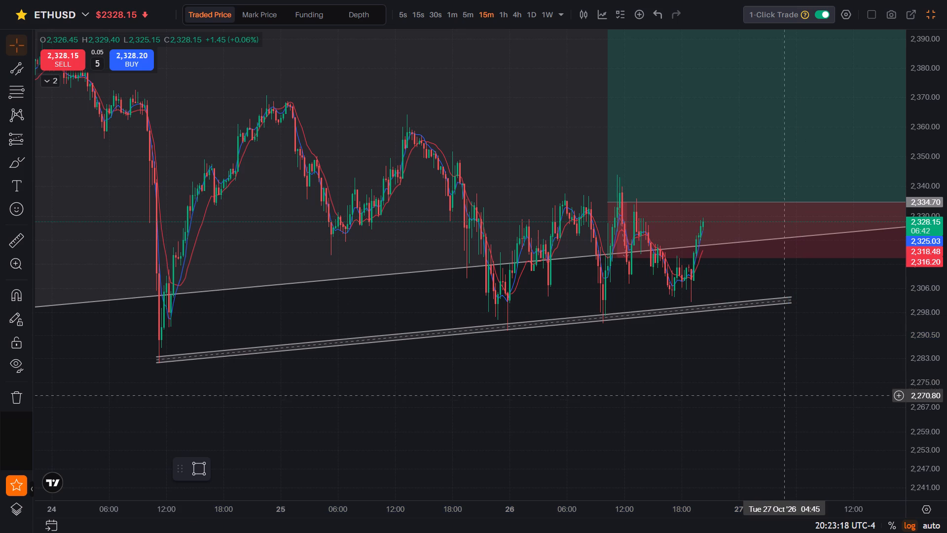
left_click_drag(731, 411, 669, 415)
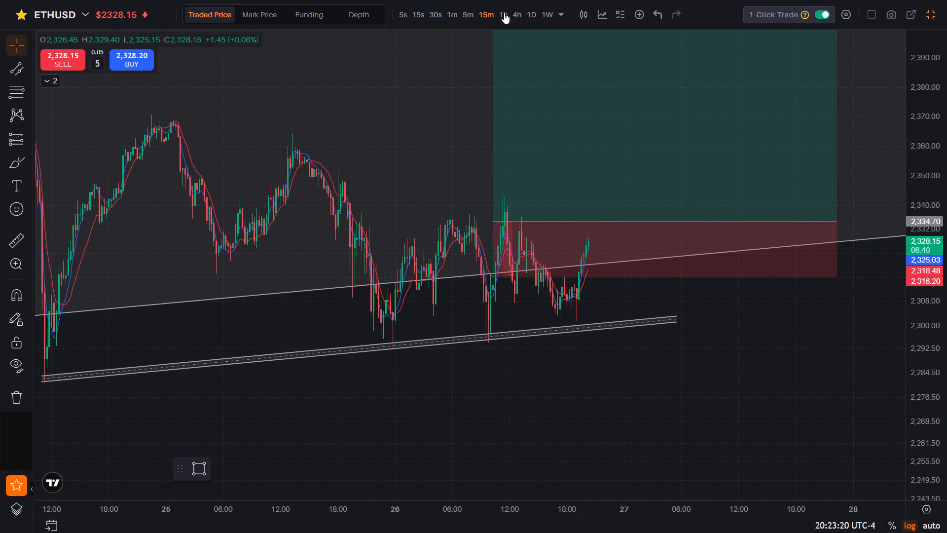
left_click(504, 13)
left_click(628, 227)
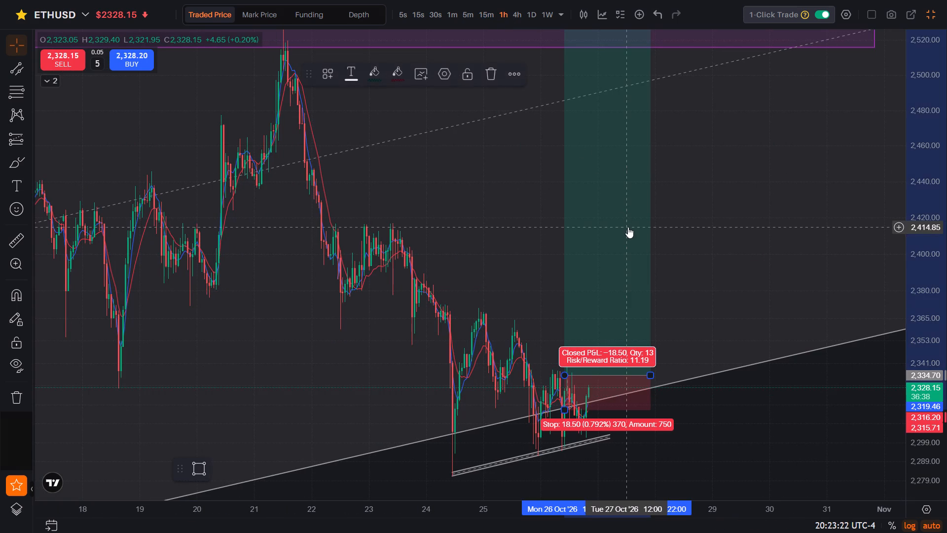
left_click(493, 75)
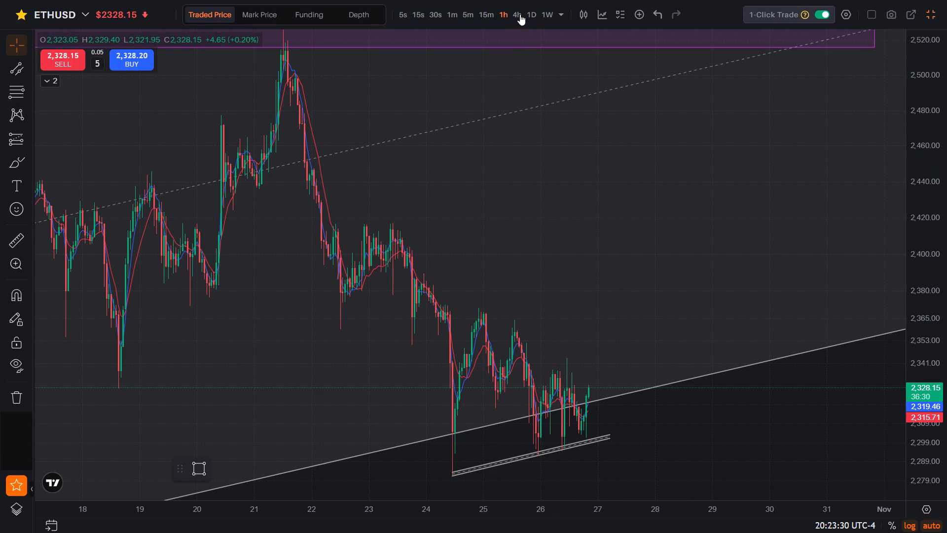
Switch the chart to the XAUTUSD contract and set the daily timeframe.
left_click(85, 14)
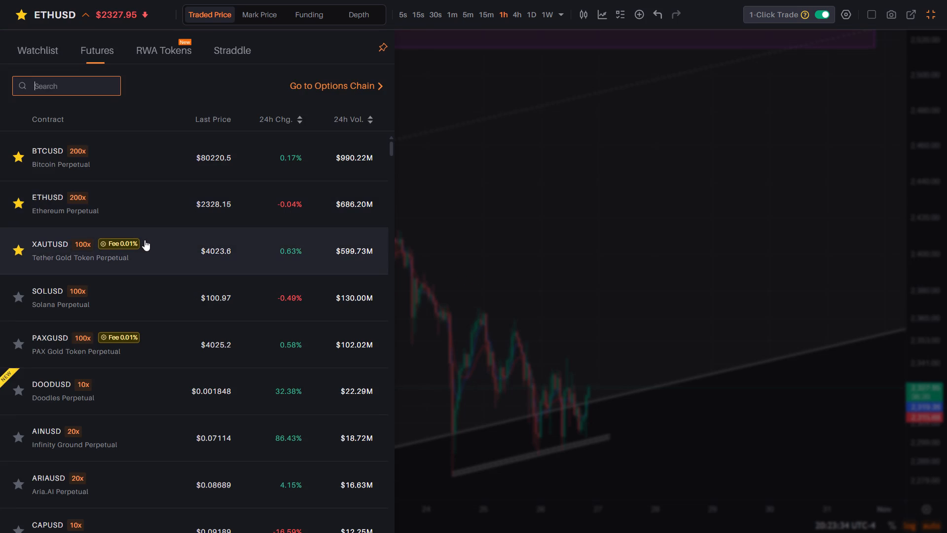
left_click(151, 248)
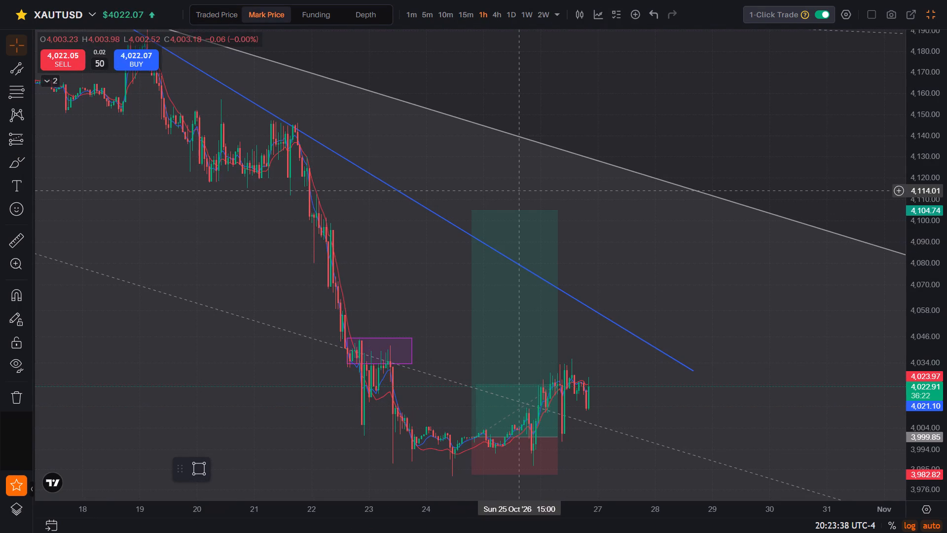
left_click(511, 14)
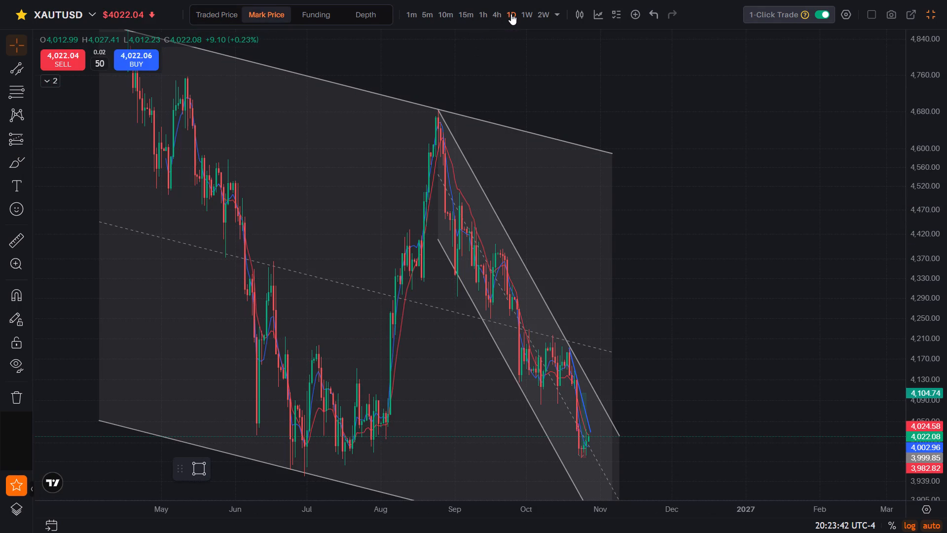
Examine recent daily XAUTUSD candles against the steep falling channel and the lower boundary of the wider channel.
left_click_drag(717, 513, 508, 531)
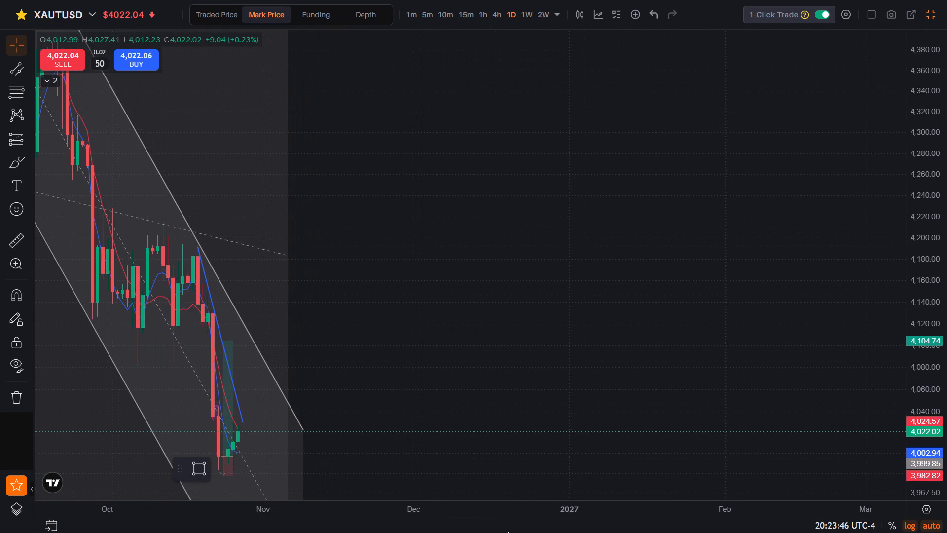
left_click_drag(926, 170, 929, 213)
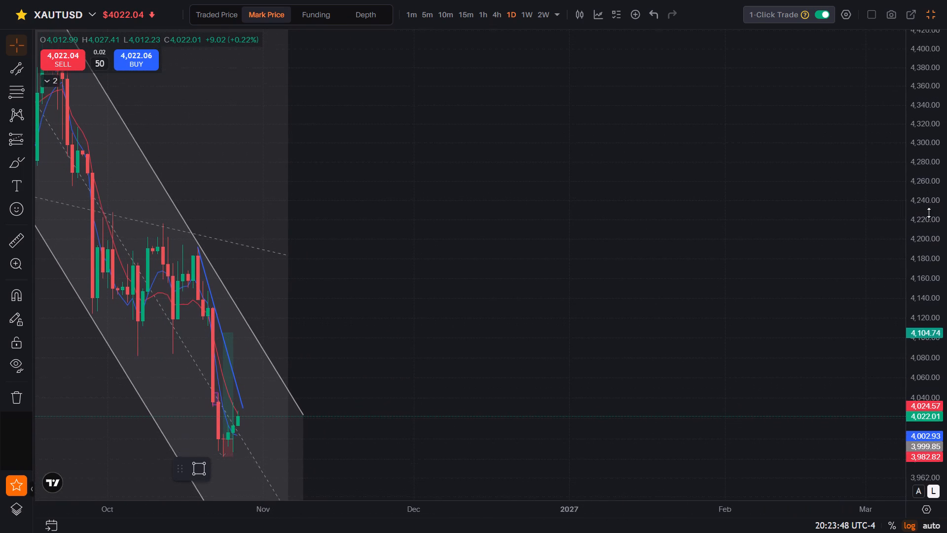
left_click_drag(929, 213, 929, 216)
left_click_drag(486, 291, 716, 228)
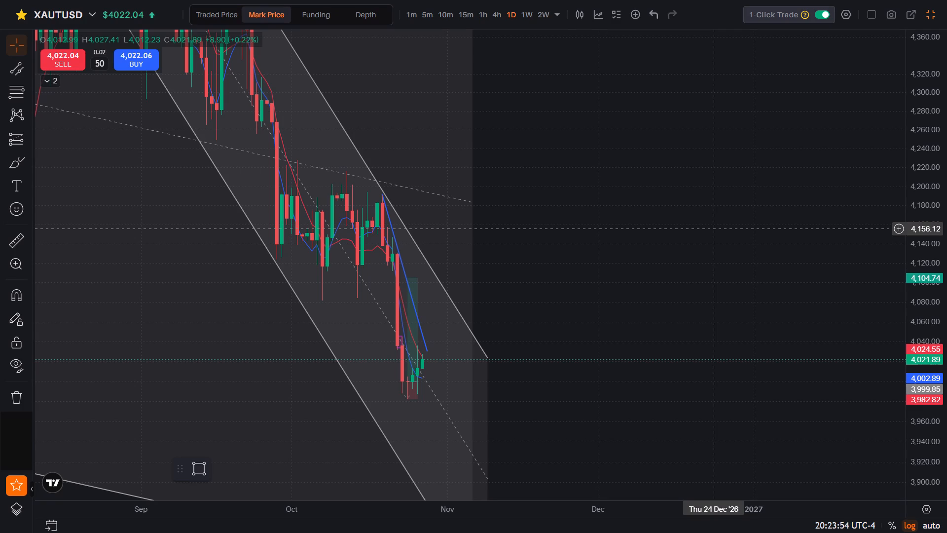
left_click_drag(567, 237, 618, 236)
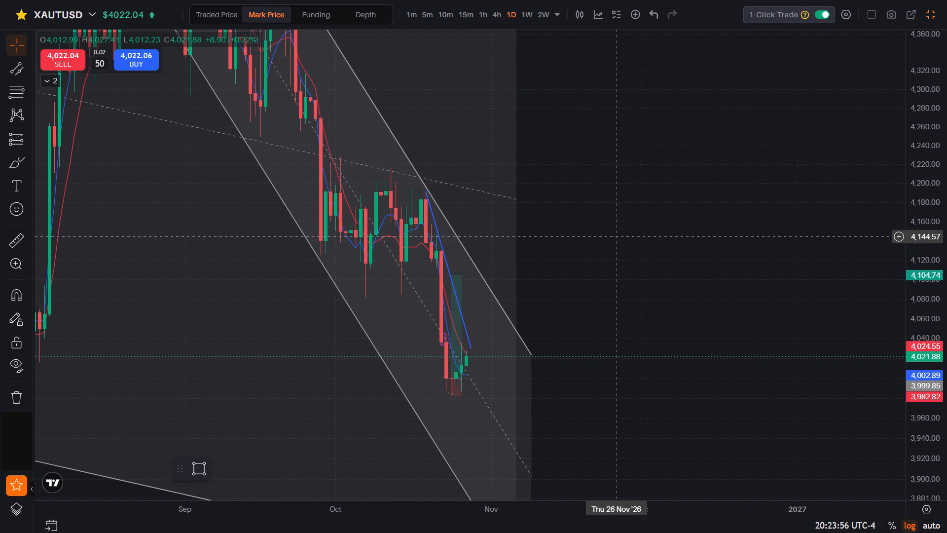
left_click_drag(618, 236, 762, 350)
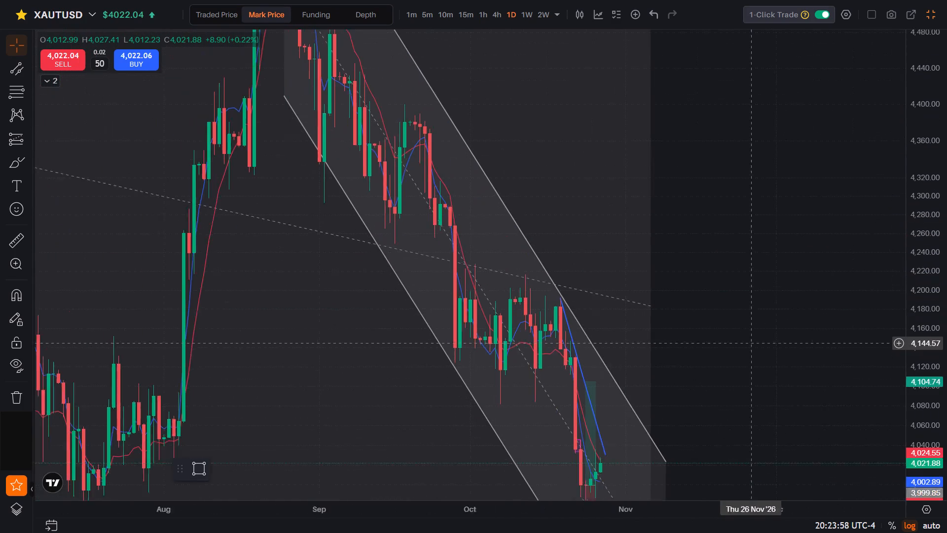
left_click_drag(762, 350, 672, 75)
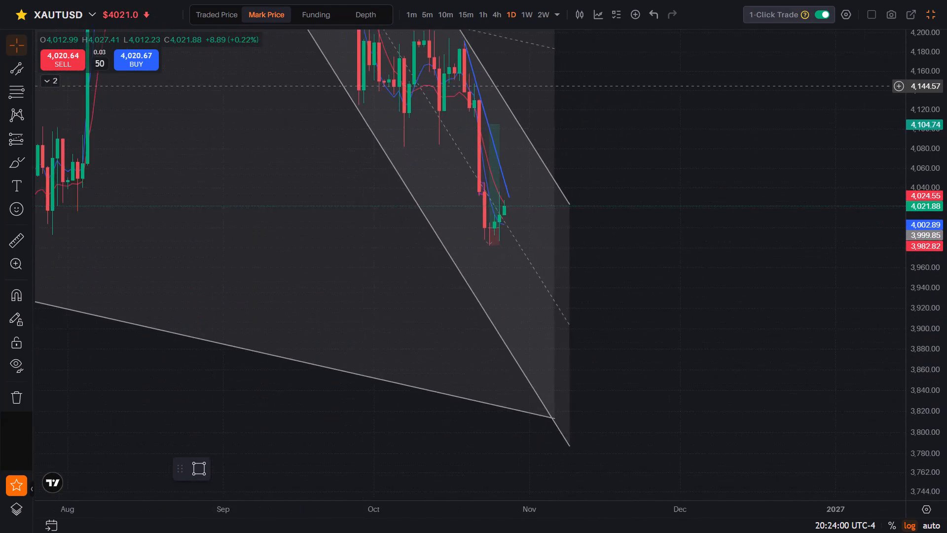
left_click_drag(672, 75, 733, 75)
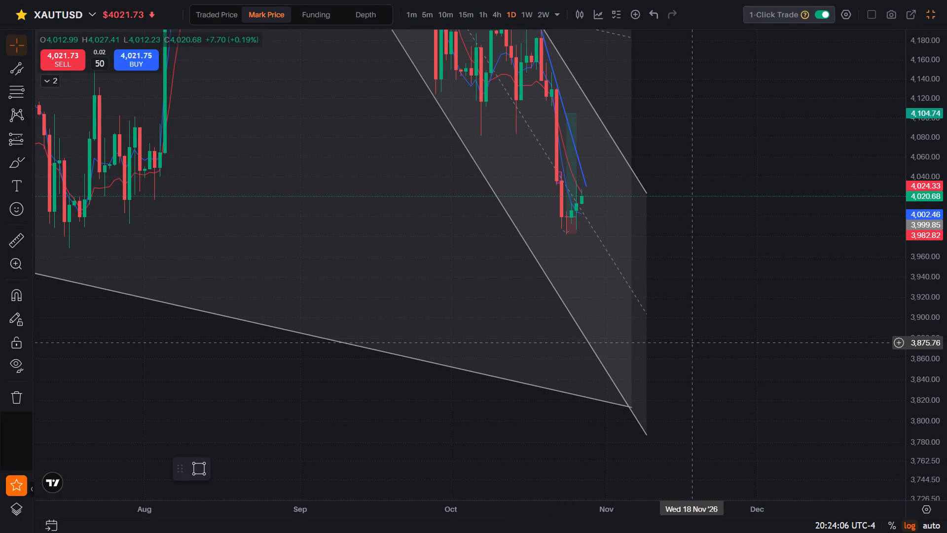
left_click_drag(703, 337, 606, 440)
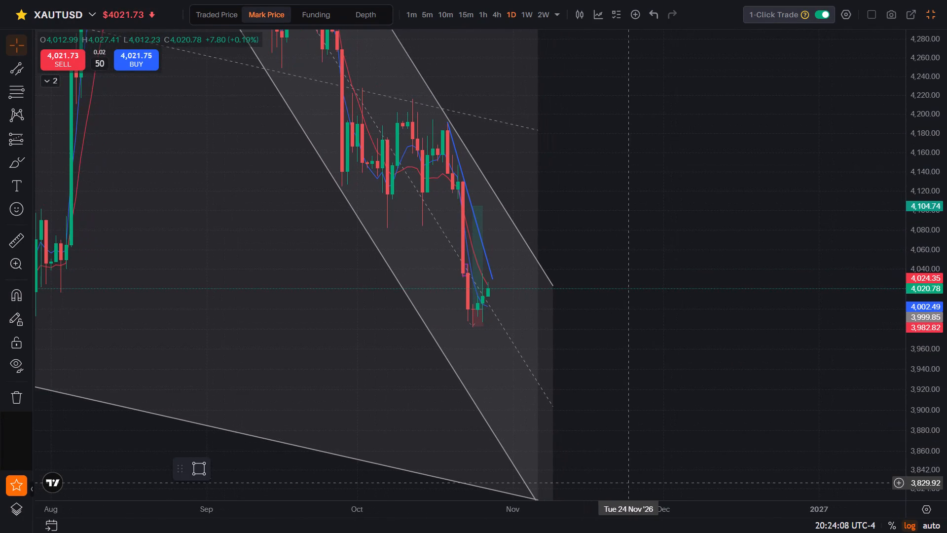
left_click_drag(655, 506, 506, 529)
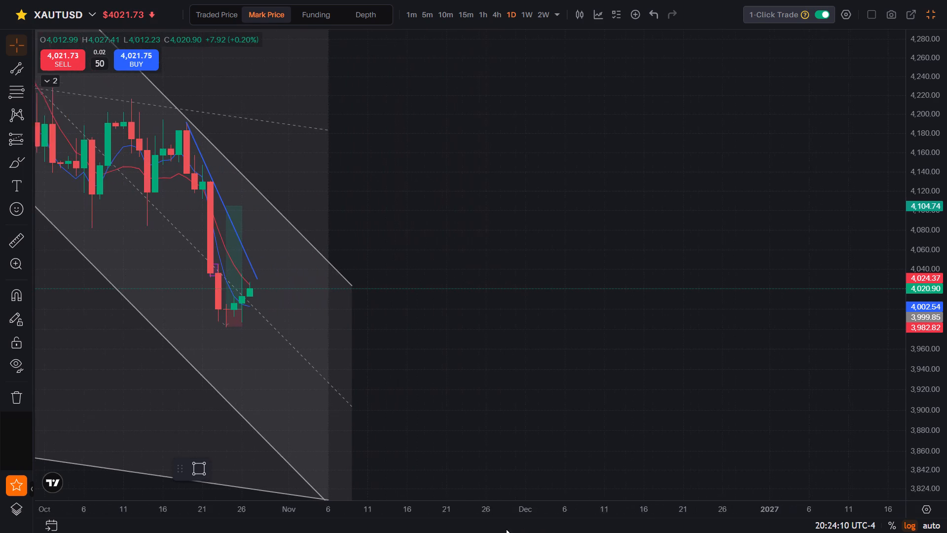
left_click_drag(506, 529, 502, 529)
left_click_drag(401, 376, 691, 336)
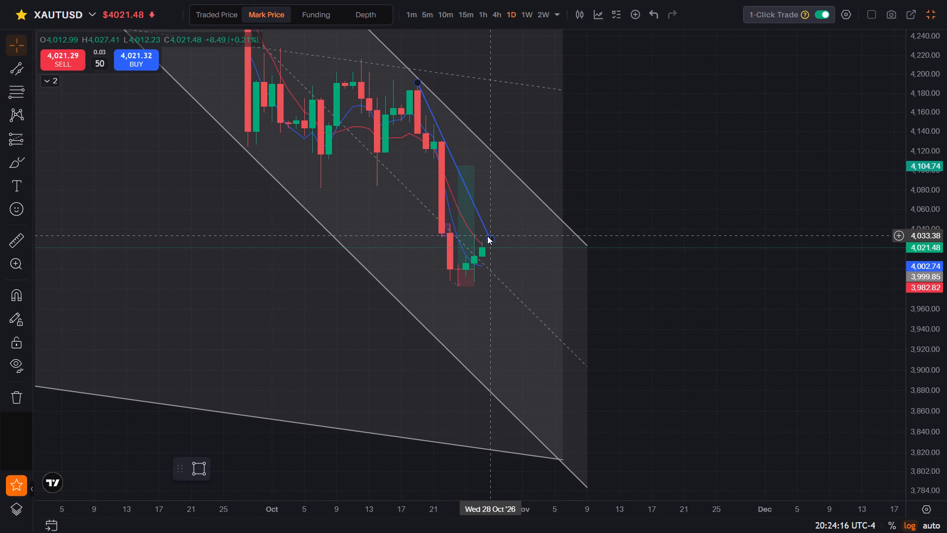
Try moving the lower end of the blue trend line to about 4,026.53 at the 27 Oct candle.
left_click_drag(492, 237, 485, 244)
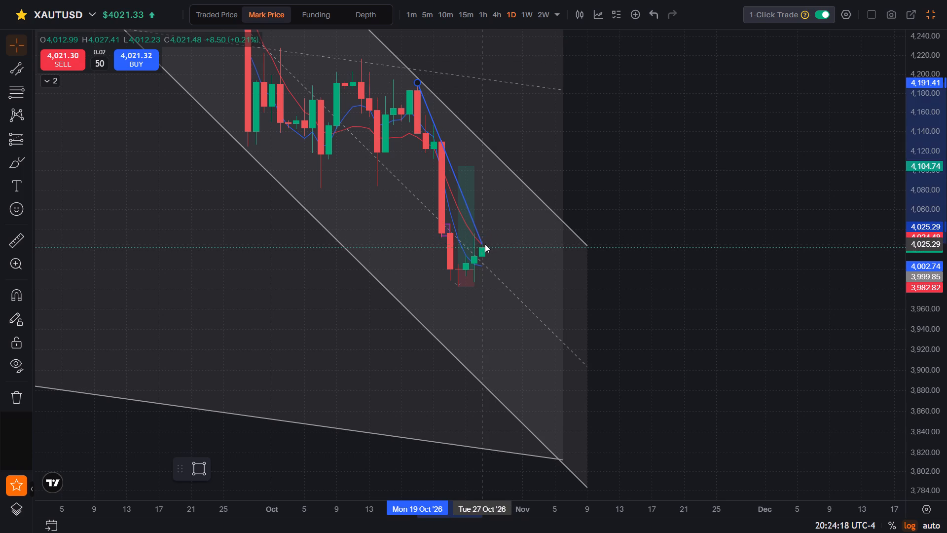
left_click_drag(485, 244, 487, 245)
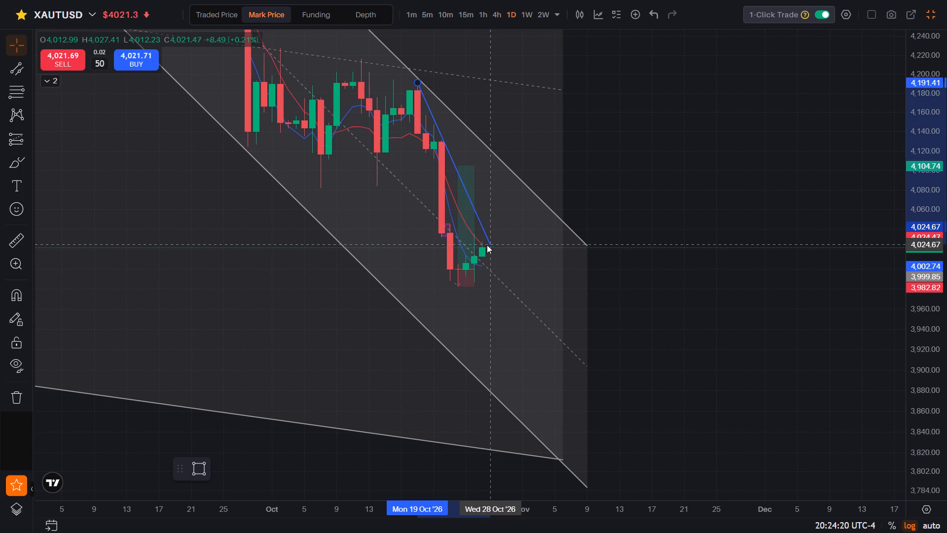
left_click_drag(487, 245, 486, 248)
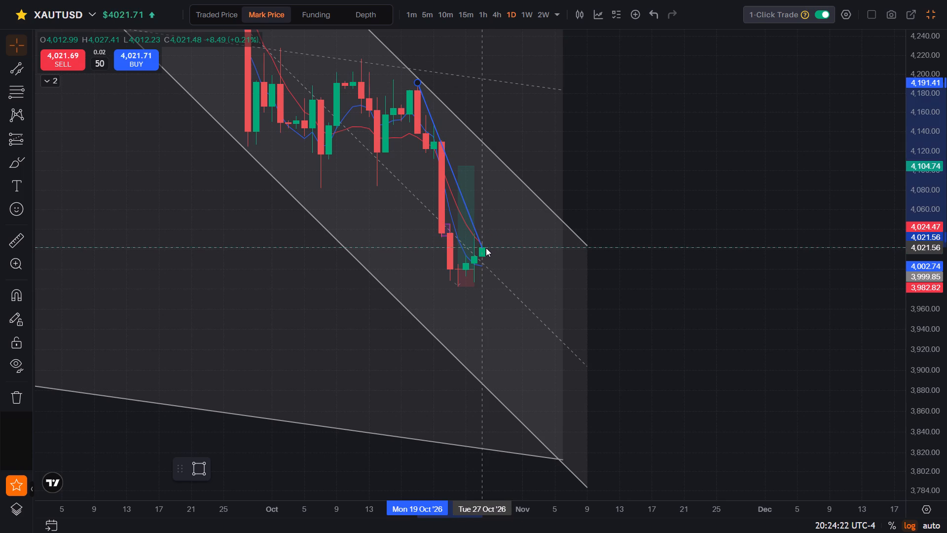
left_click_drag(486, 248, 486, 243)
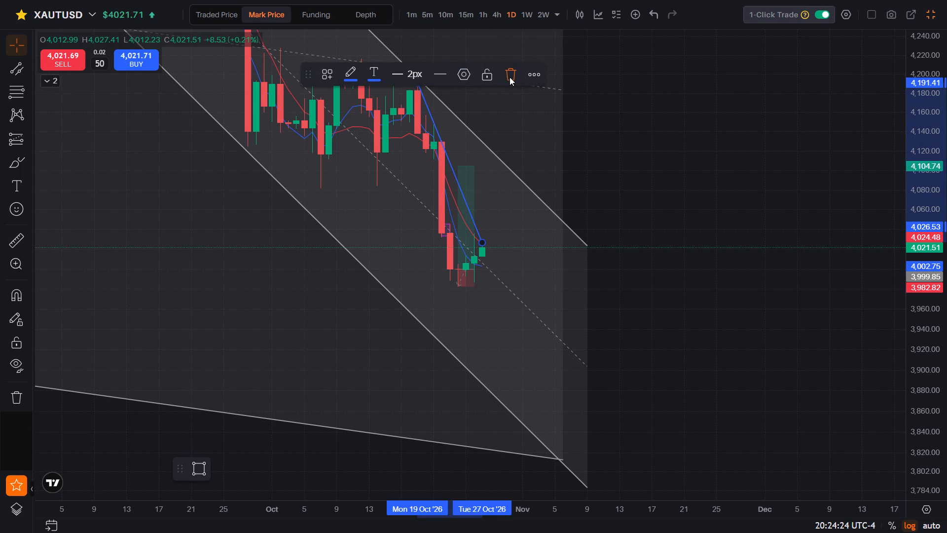
Delete the blue descending trend line that starts at the 19 Oct high.
left_click(510, 77)
Switch the XAUTUSD chart to the 1-hour timeframe, showing price action from 18 Oct onward.
left_click(481, 14)
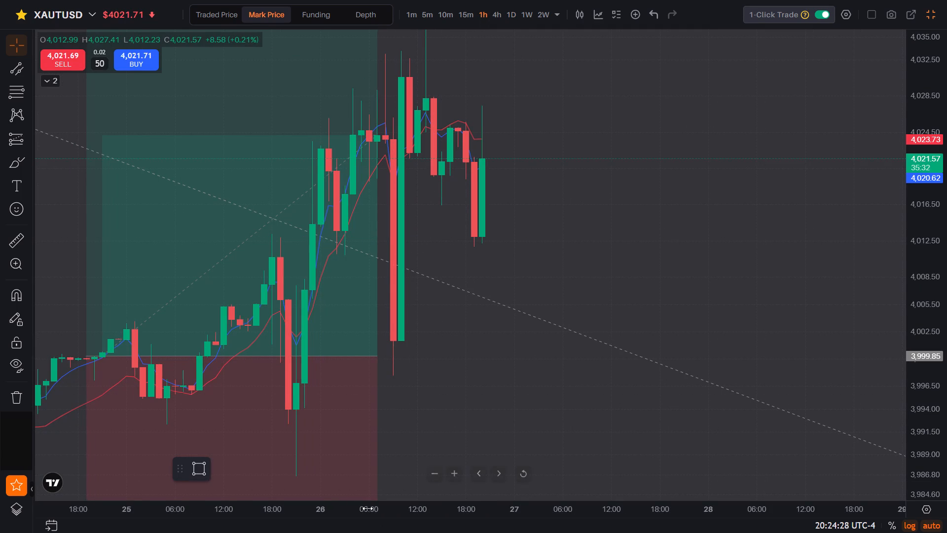
left_click_drag(367, 508, 703, 532)
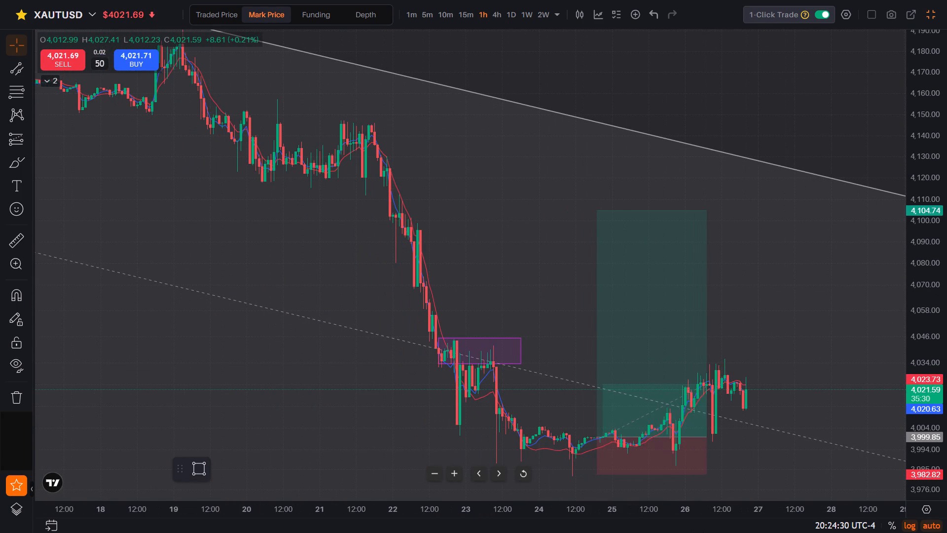
Draw a descending parallel channel line from the 19 Oct high at about 4,191.00 to about 4,010.90 on 27 Oct.
left_click_drag(928, 164, 923, 231)
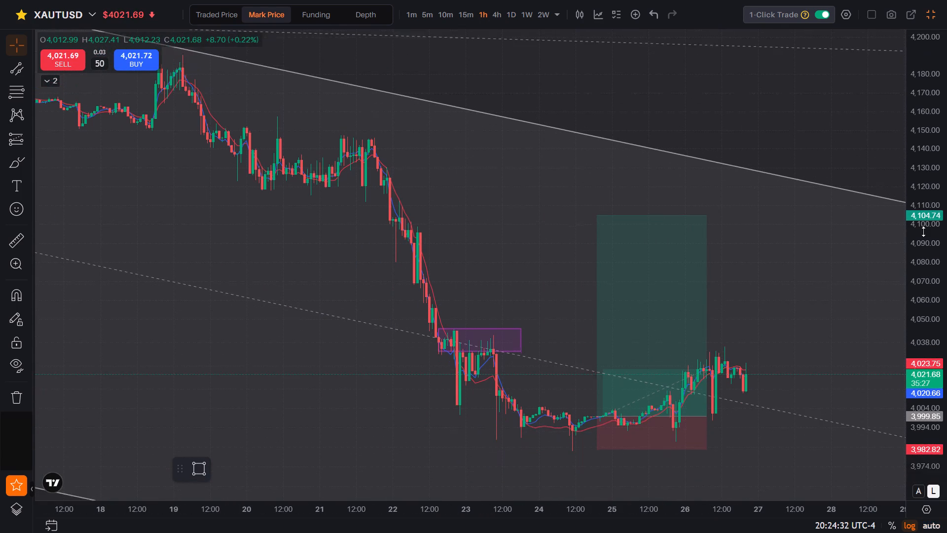
left_click_drag(923, 231, 923, 238)
left_click_drag(814, 121, 782, 171)
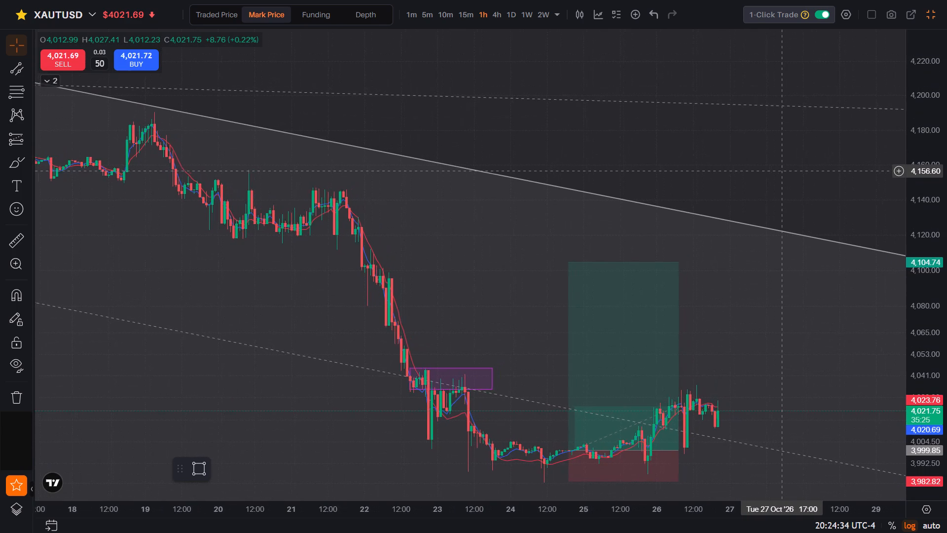
left_click_drag(782, 171, 781, 171)
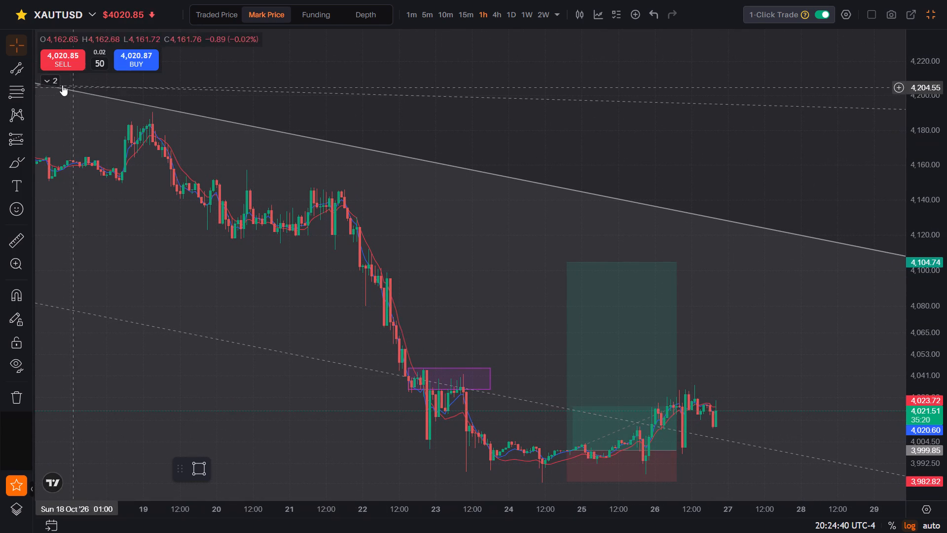
left_click(18, 70)
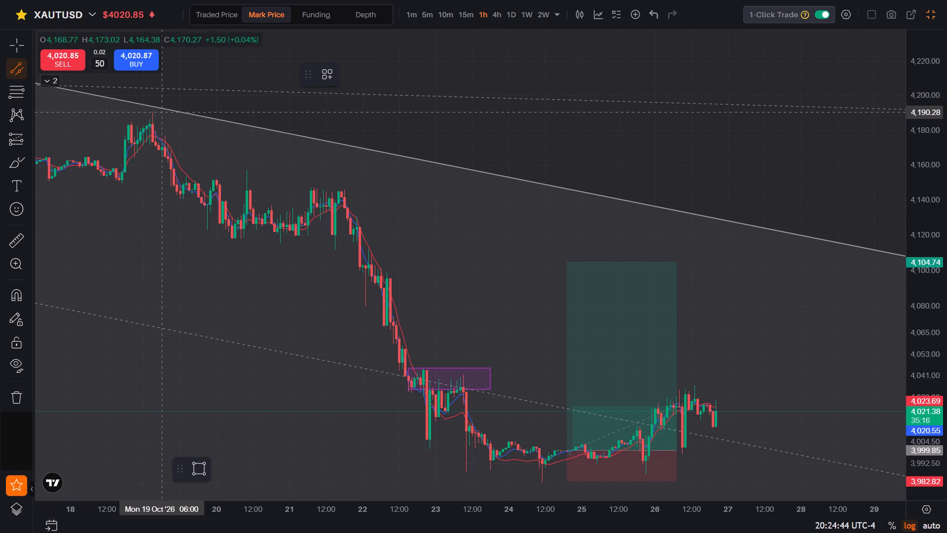
left_click_drag(152, 112, 441, 249)
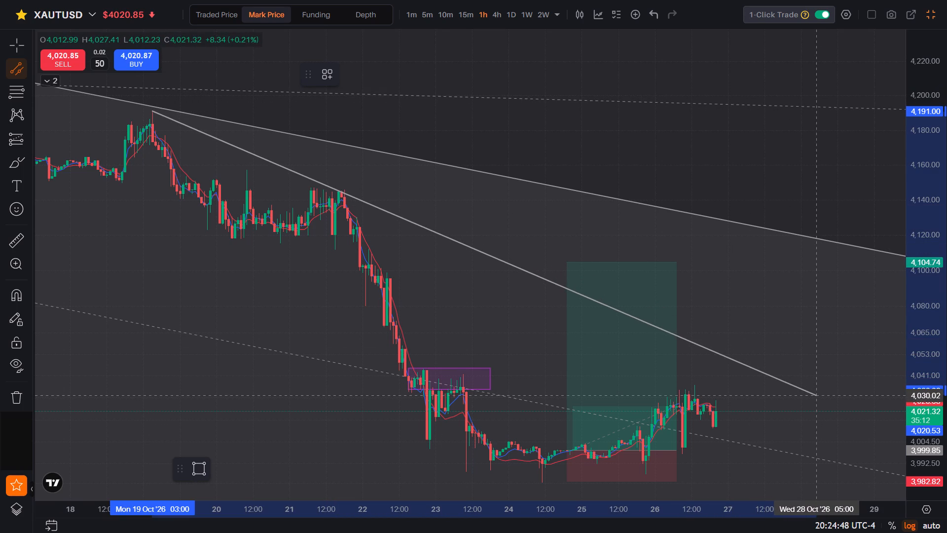
left_click(782, 430)
left_click_drag(782, 430, 782, 440)
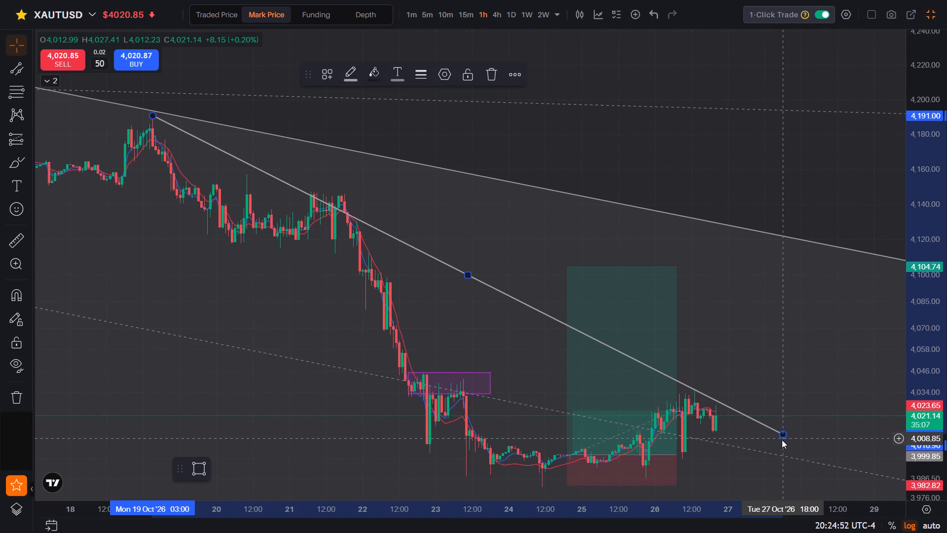
left_click_drag(782, 440, 782, 441)
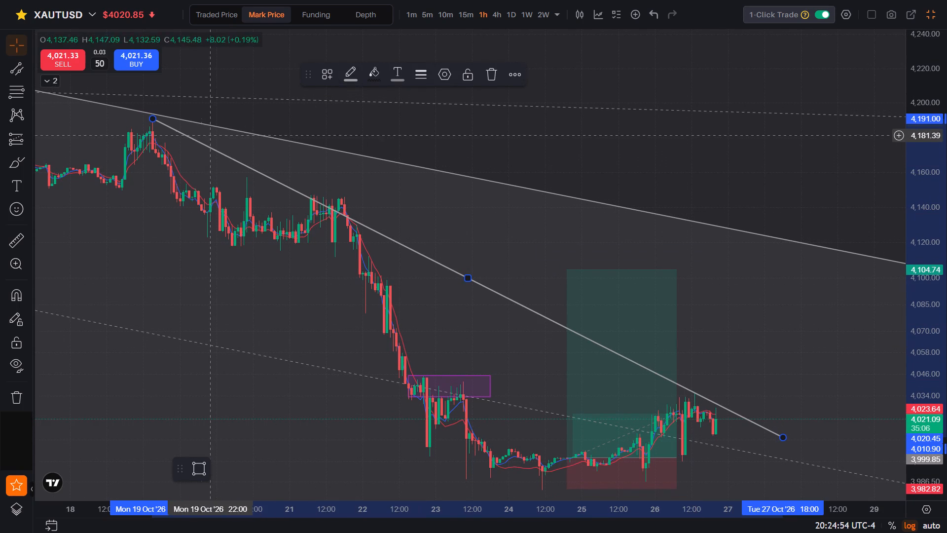
Move the new channel's upper end to about 4,158.72 on 21 Oct and widen it slightly into a narrow band.
left_click_drag(153, 122, 275, 155)
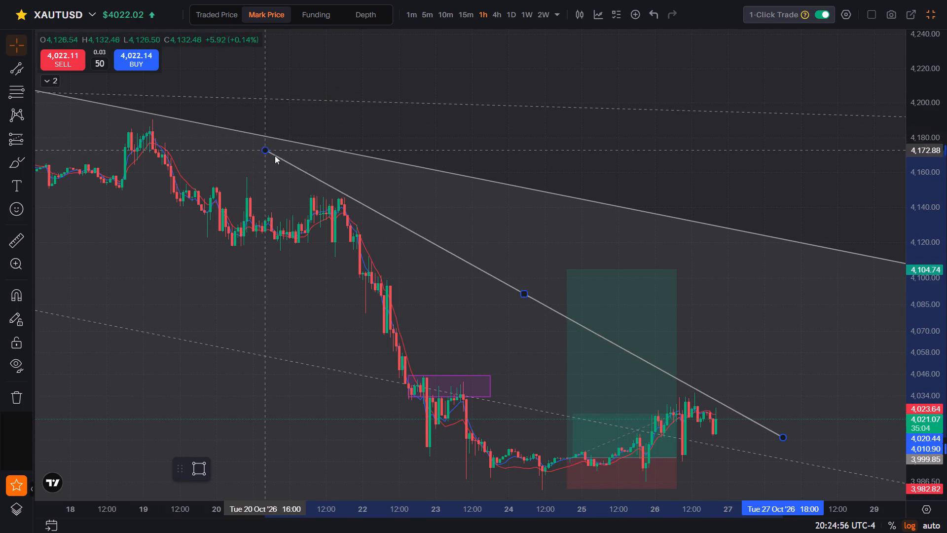
left_click_drag(275, 155, 304, 177)
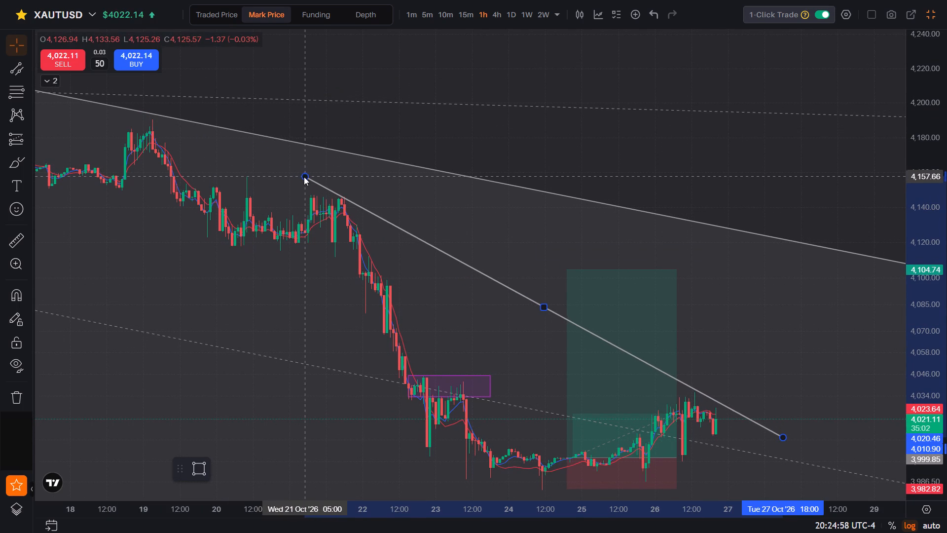
left_click_drag(304, 177, 308, 176)
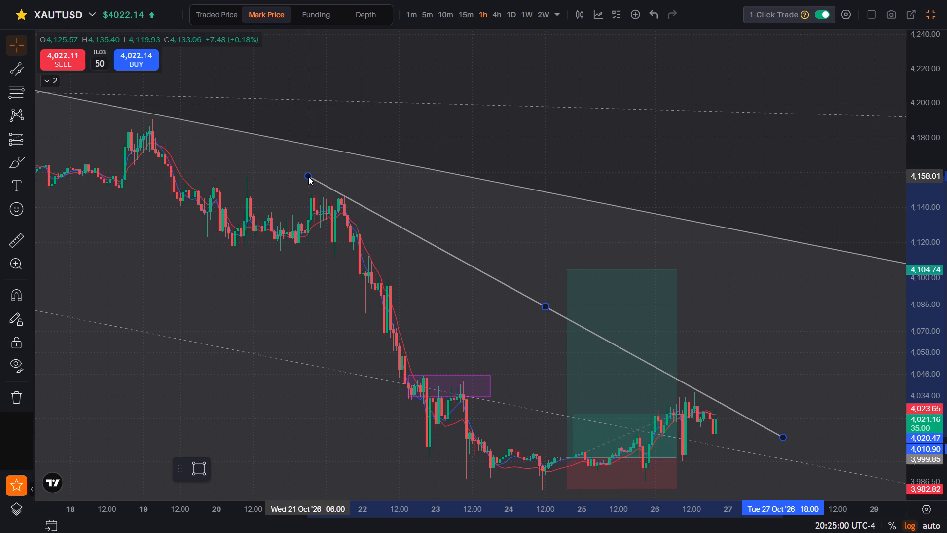
left_click_drag(308, 176, 311, 175)
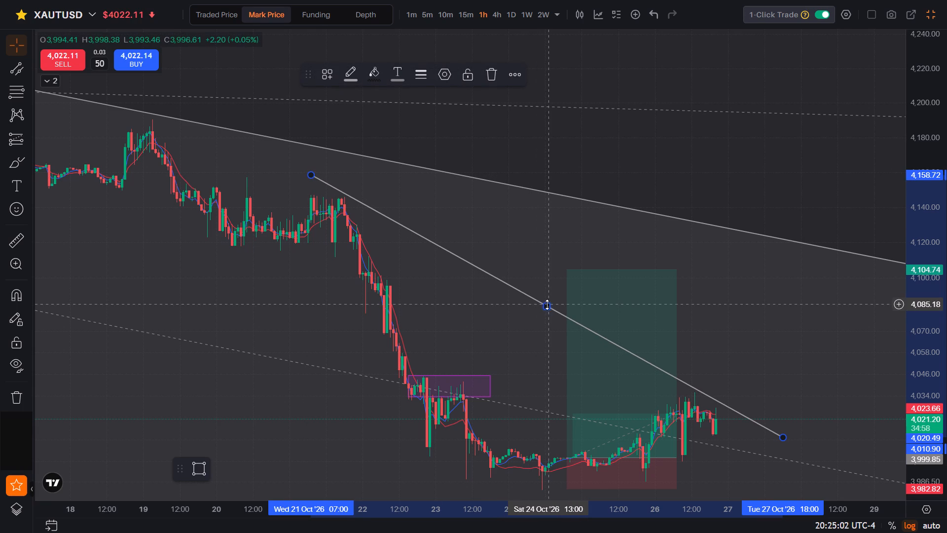
left_click_drag(547, 305, 547, 312)
left_click(547, 312)
left_click(799, 264)
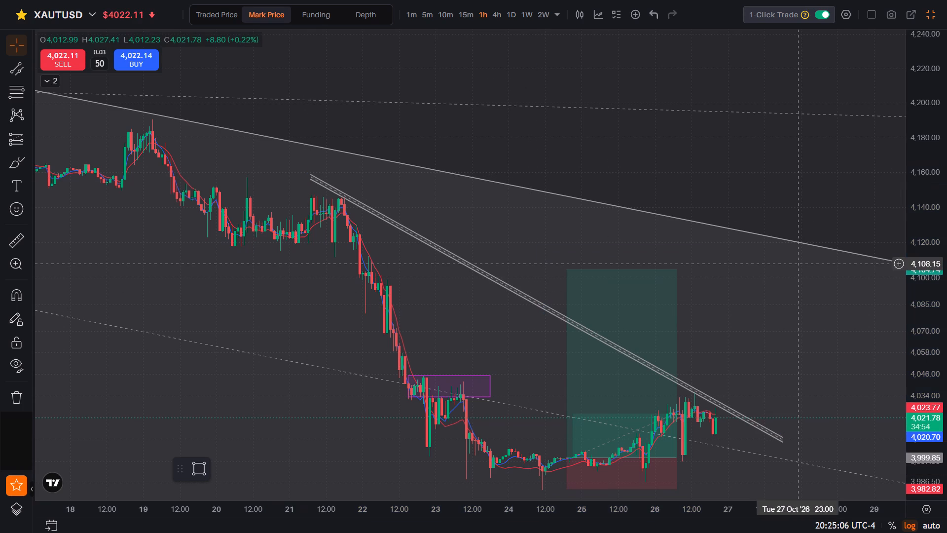
Extend the purple rectangle above recent price forward in time to 27 Oct 10:00.
left_click_drag(799, 264, 676, 136)
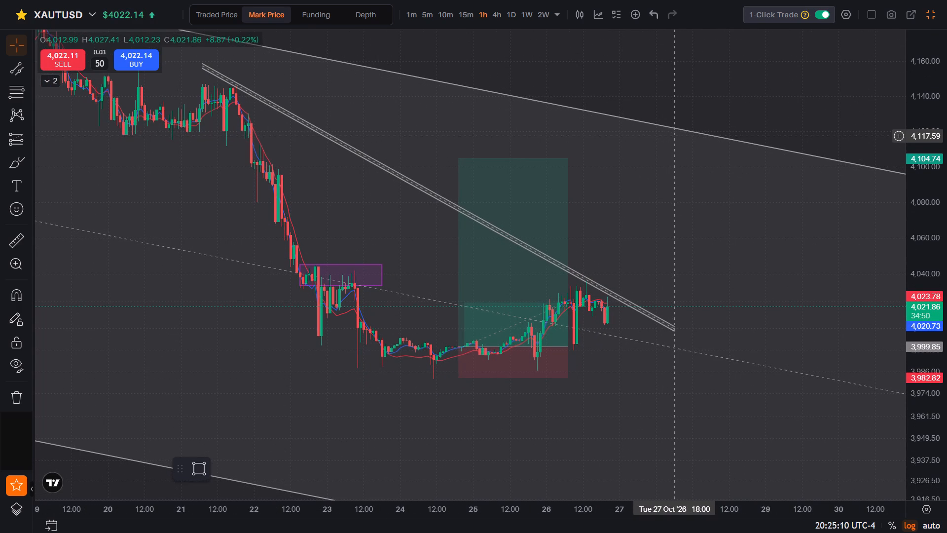
left_click_drag(383, 275, 651, 286)
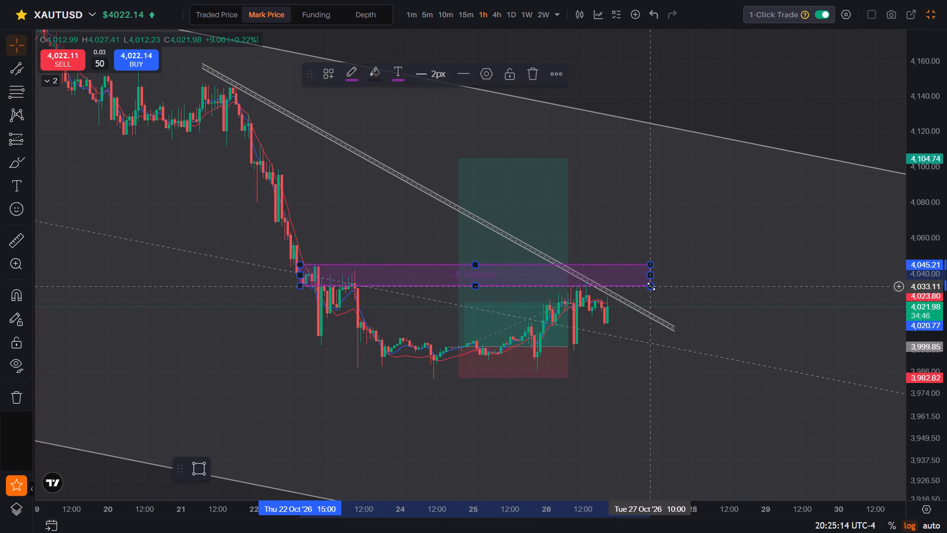
left_click(710, 256)
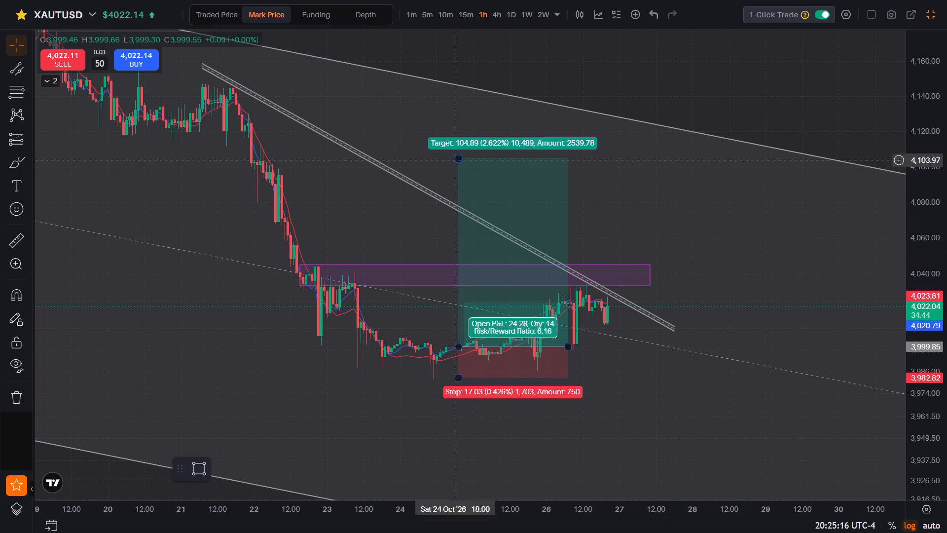
Set the order quantity to 175 lots and sell XAUTUSD at market.
left_click(98, 67)
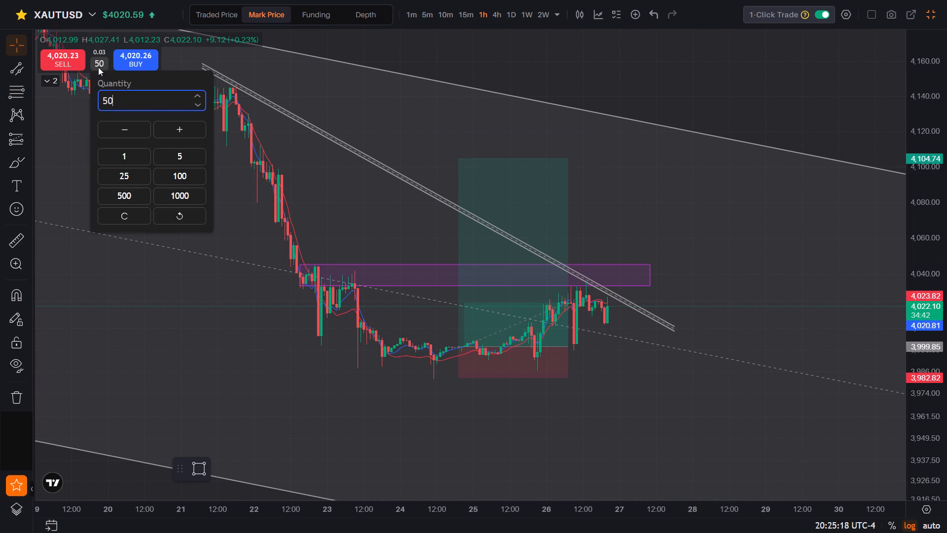
left_click(166, 173)
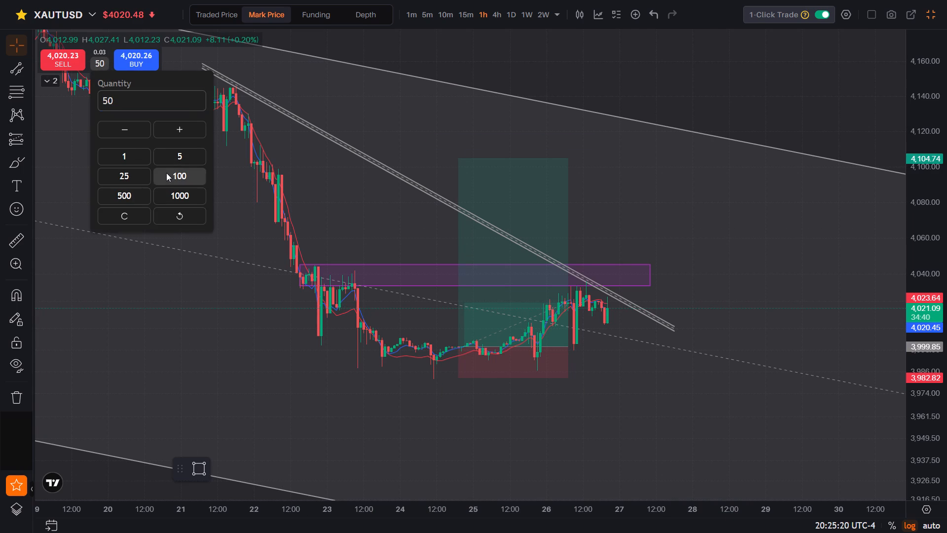
left_click(128, 171)
left_click(86, 145)
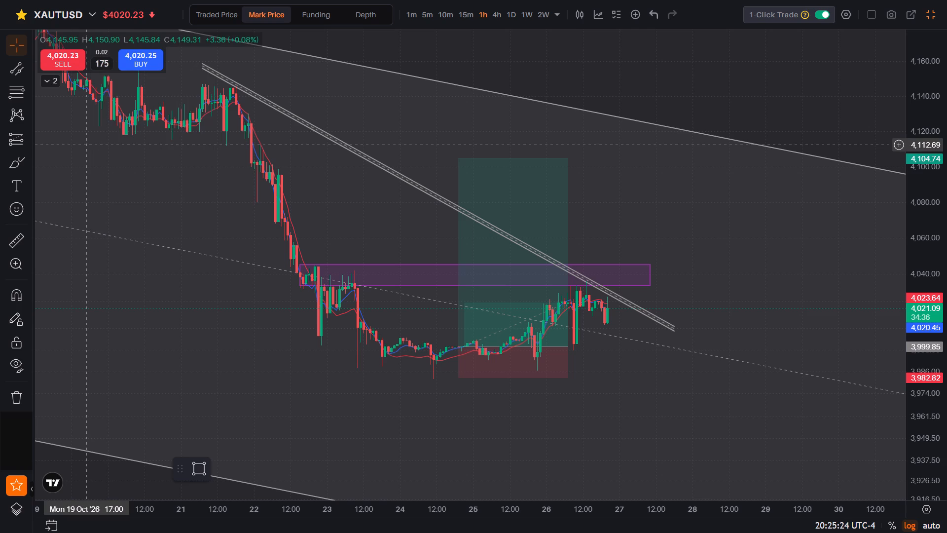
left_click(72, 60)
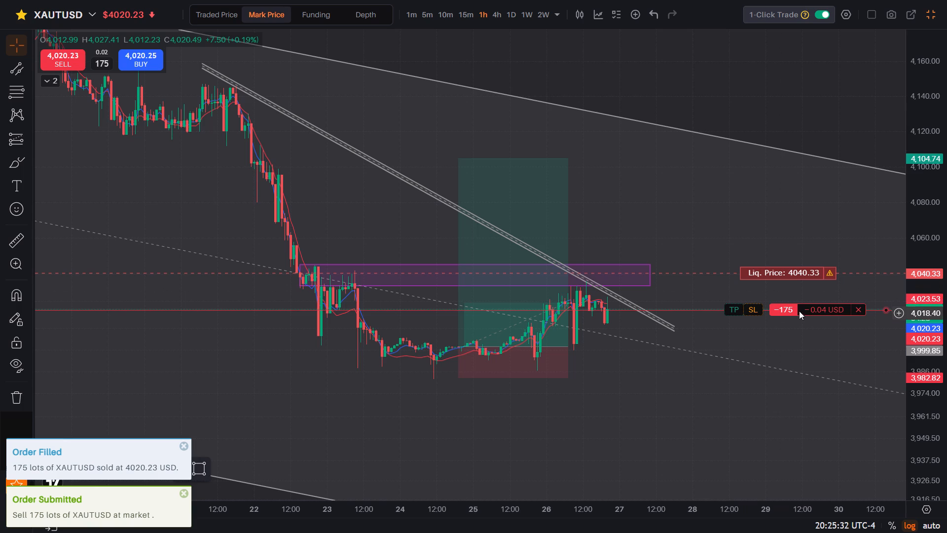
Place a stop-loss for the 175-lot short position at about 4,027.63.
left_click_drag(753, 309, 762, 301)
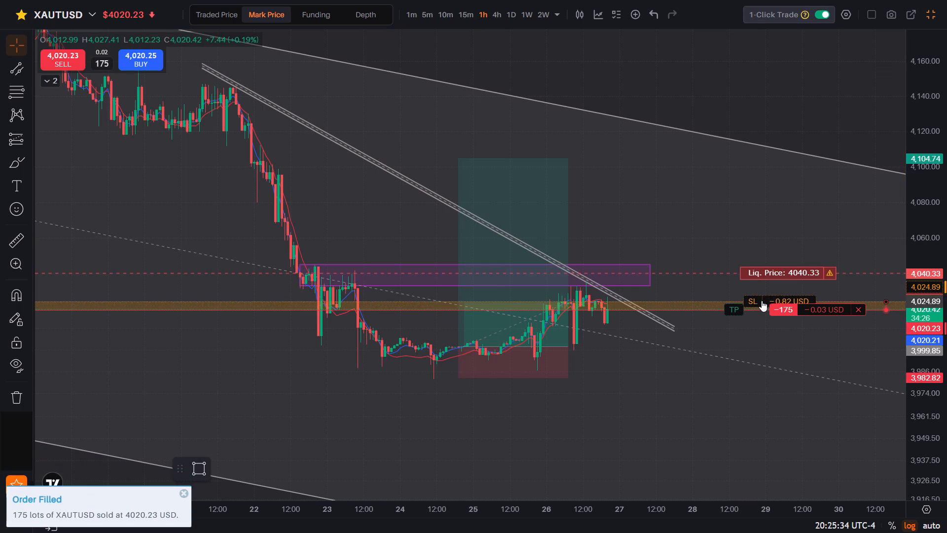
left_click_drag(762, 301, 763, 300)
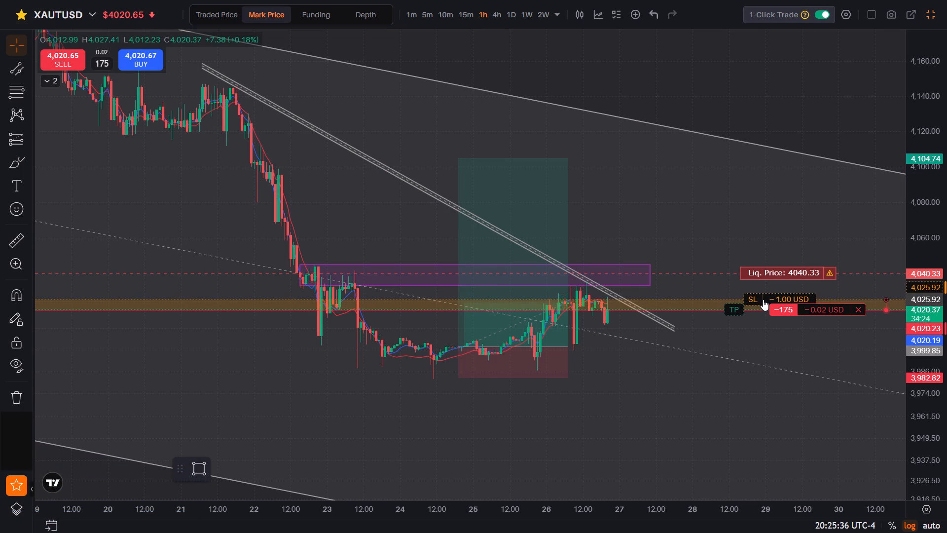
left_click_drag(763, 300, 763, 299)
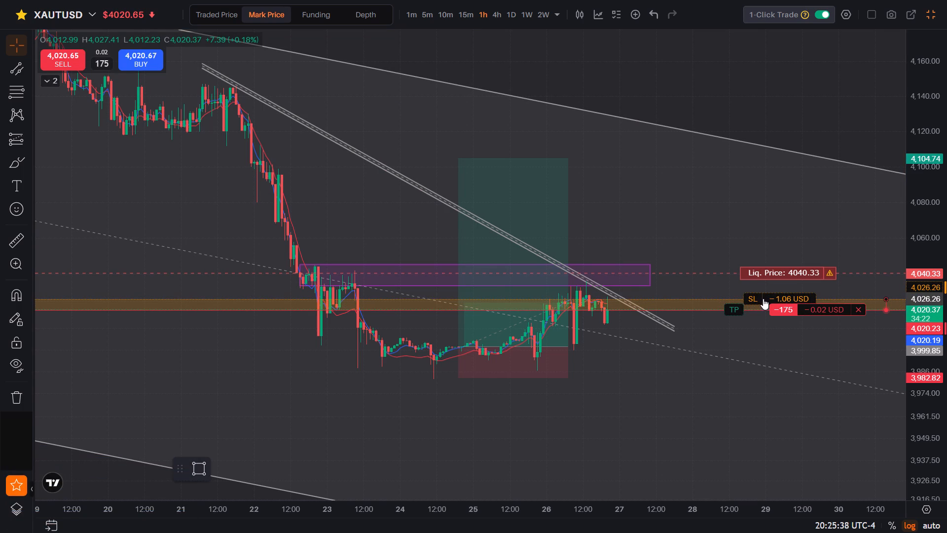
left_click_drag(763, 299, 763, 297)
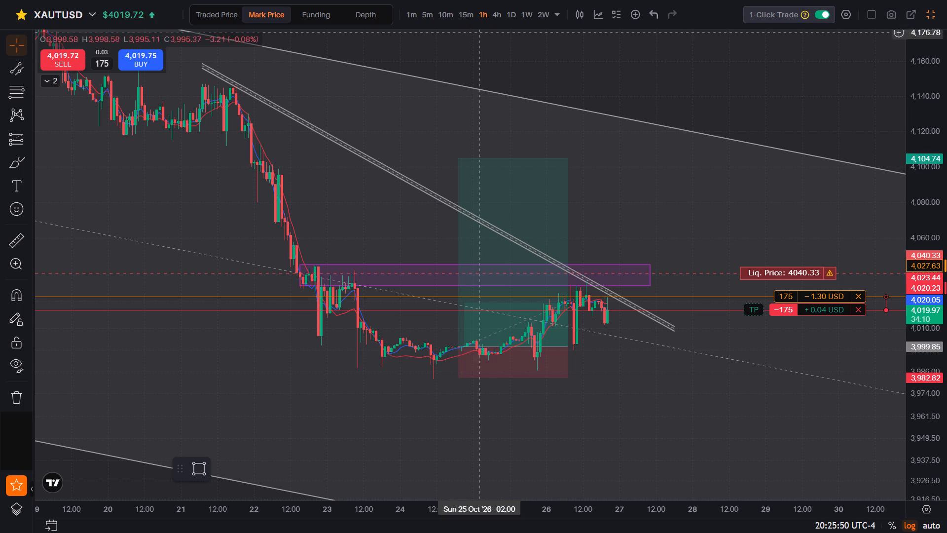
Delete the old long-position drawing with its target at 4,104.74.
left_click(523, 164)
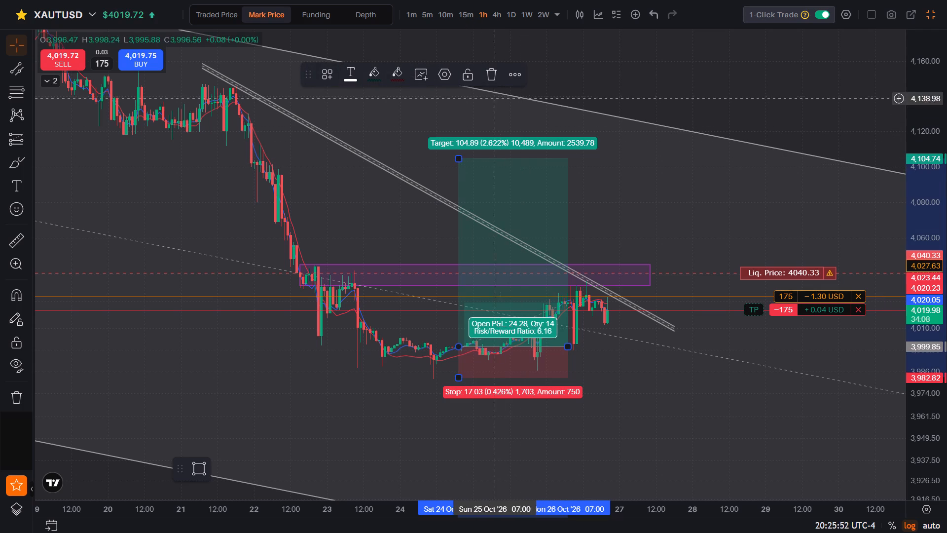
left_click(490, 76)
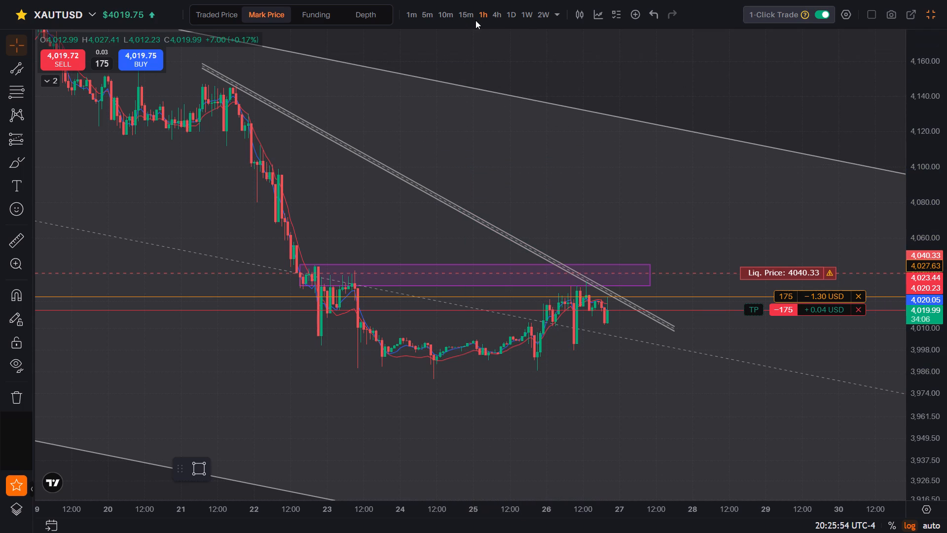
Switch to the 15-minute timeframe and place a take-profit for the short position at about 3,982.70.
left_click(465, 14)
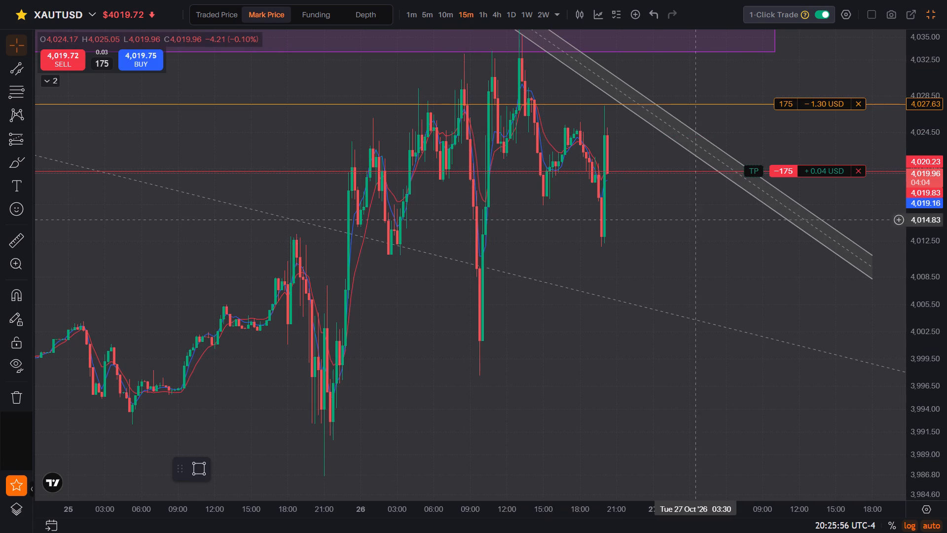
left_click_drag(912, 227, 923, 381)
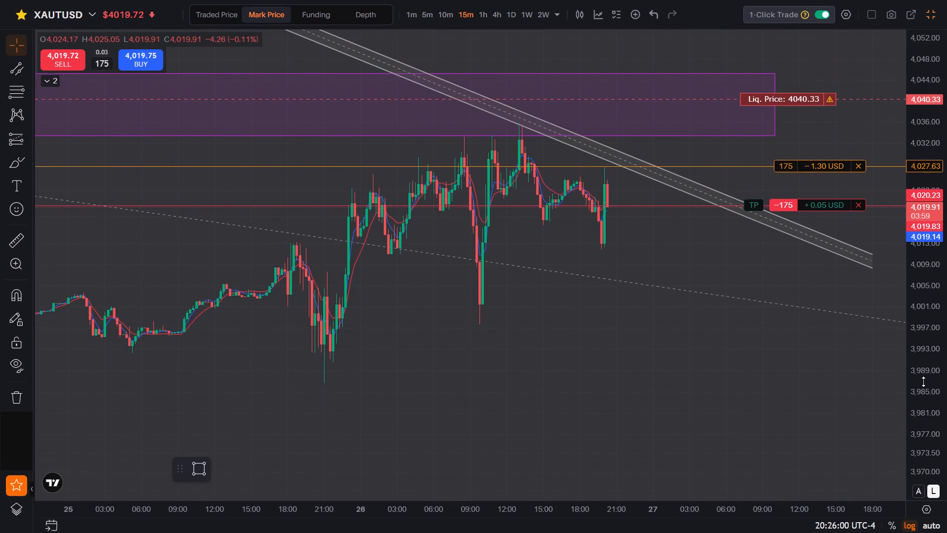
left_click_drag(923, 381, 923, 383)
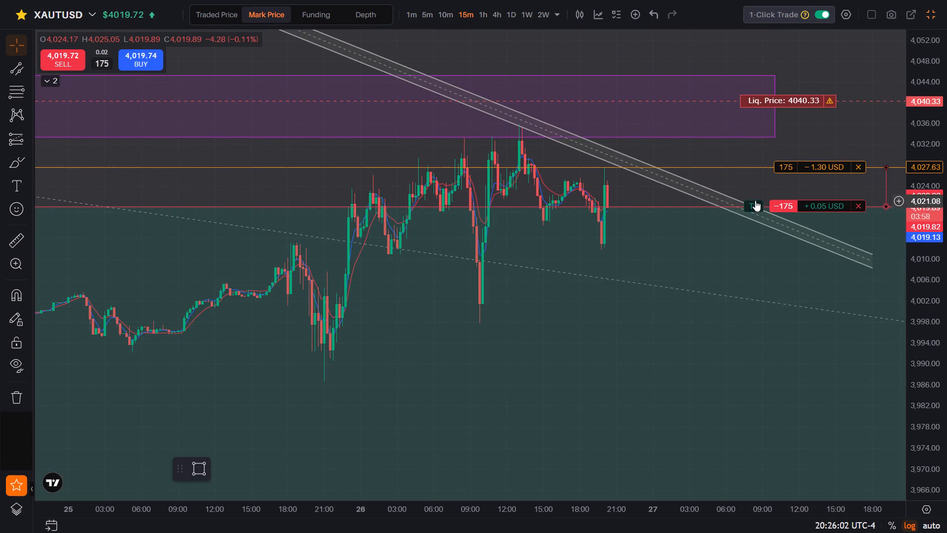
left_click_drag(753, 207, 785, 314)
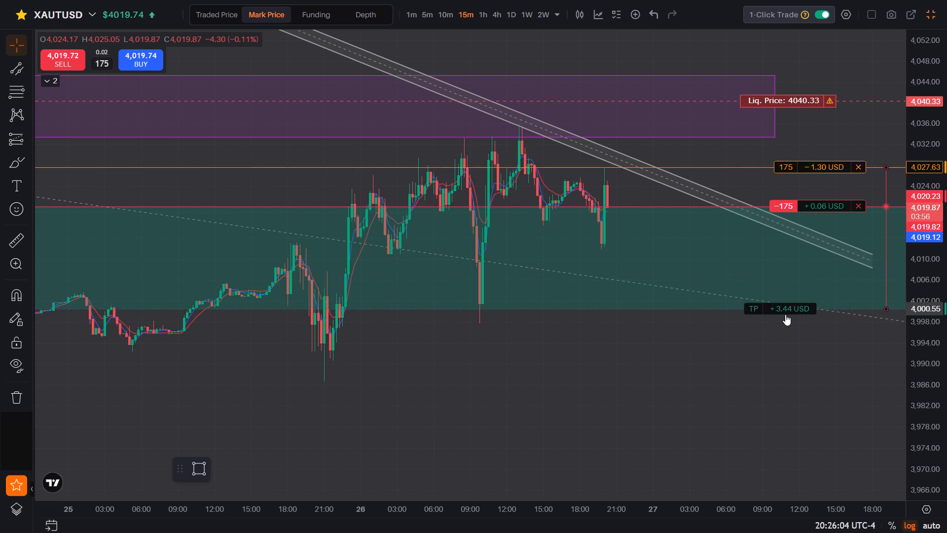
left_click_drag(785, 314, 806, 402)
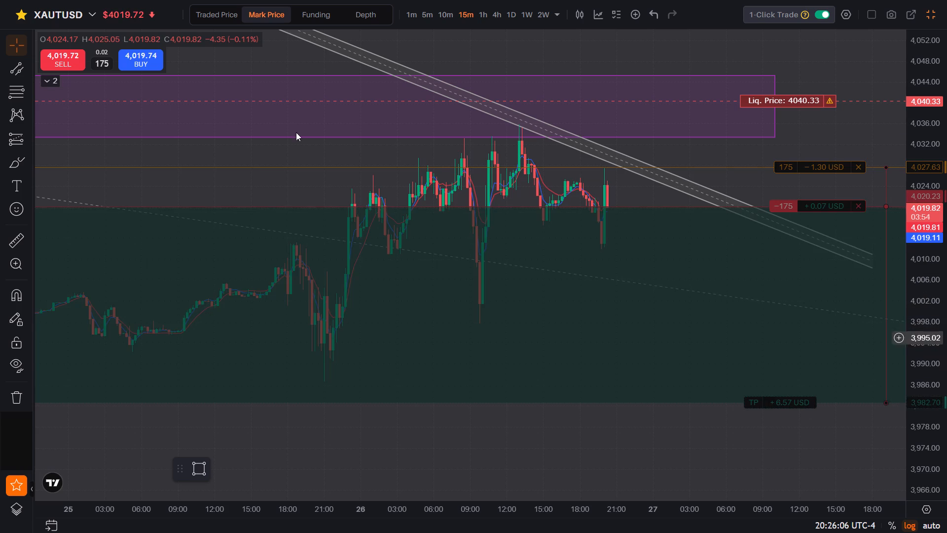
Draw a rising trend line from the 25 Oct low at about 3,986.80 along the swing lows to about 4,018.60 on 27 Oct.
left_click(31, 70)
left_click(57, 77)
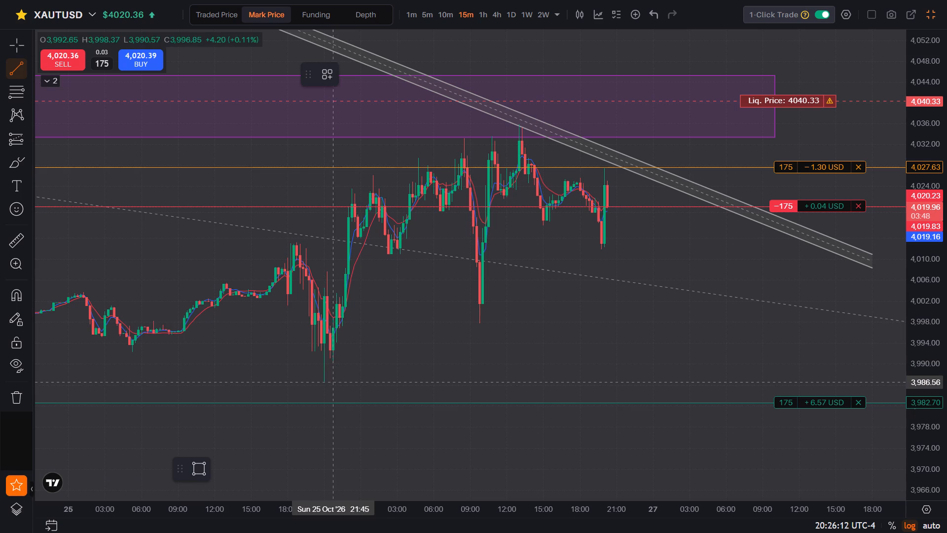
left_click_drag(322, 381, 559, 310)
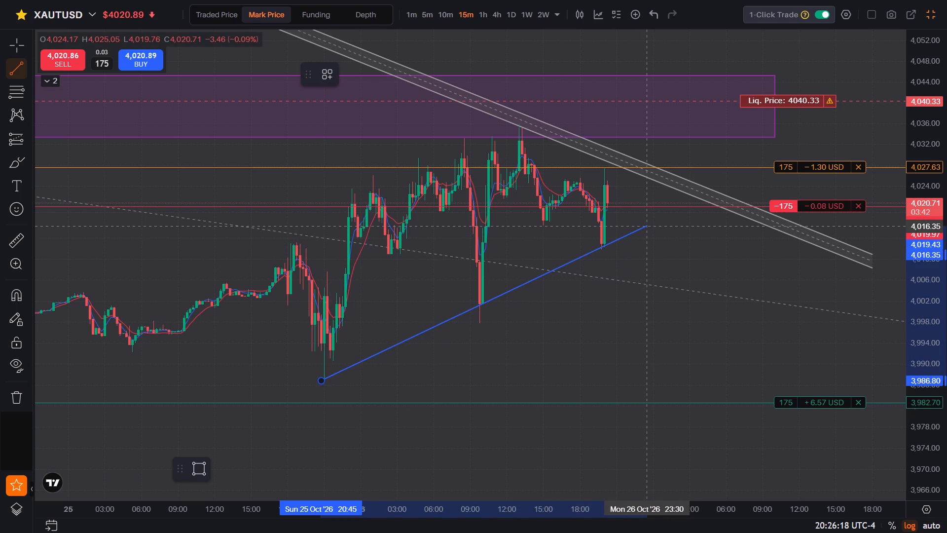
left_click(673, 214)
left_click(723, 298)
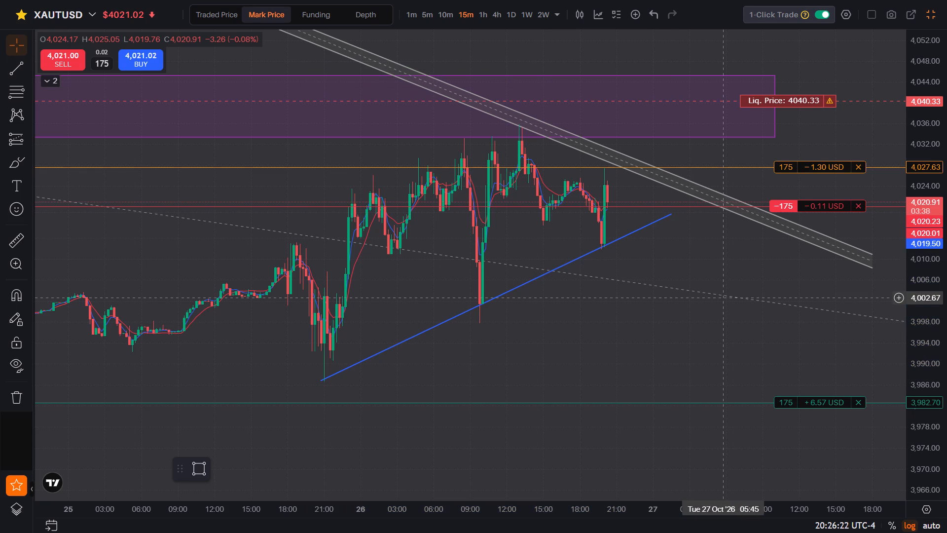
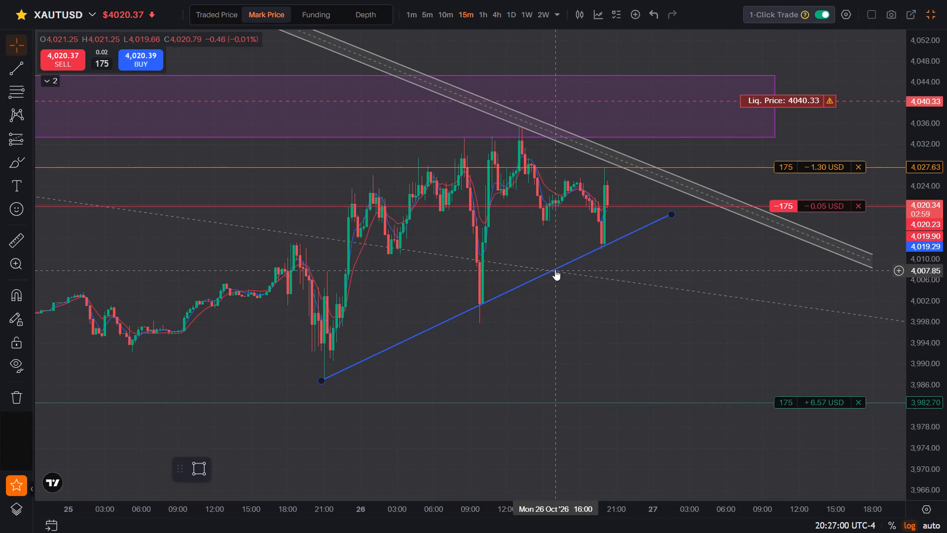
Delete the blue rising trend line along the swing lows.
left_click(555, 269)
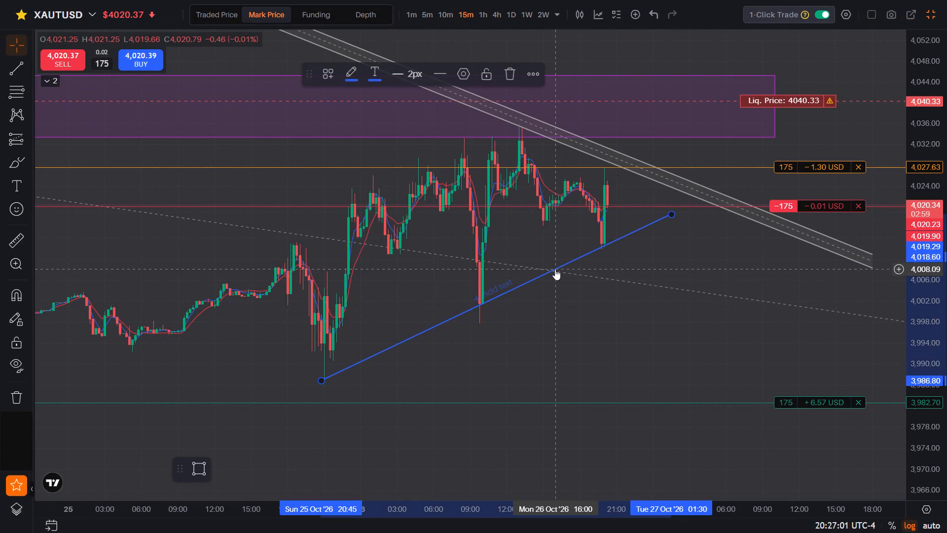
left_click(510, 75)
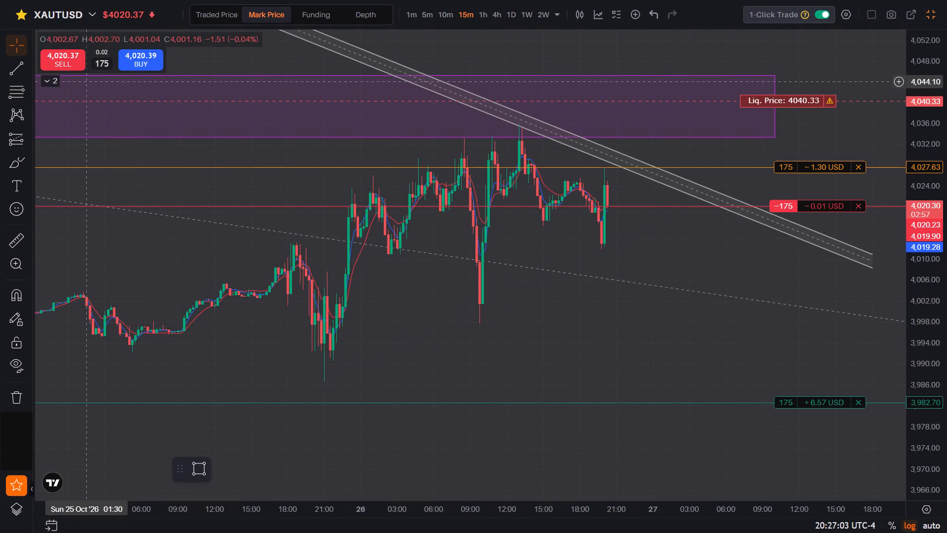
Draw a rising parallel channel from the 25 Oct low at about 3,987.03 to 4,016.00, with its upper edge ending at about 4,049.02.
left_click(27, 67)
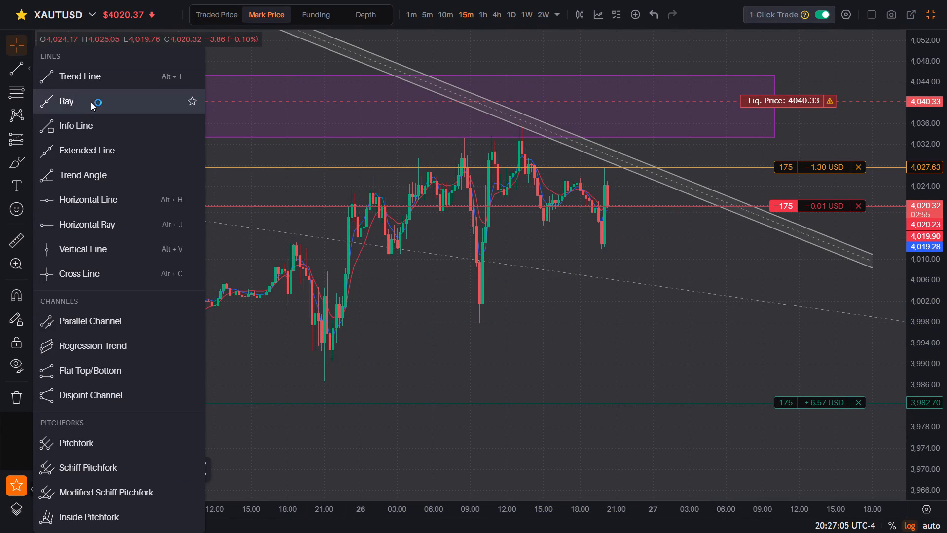
left_click(110, 326)
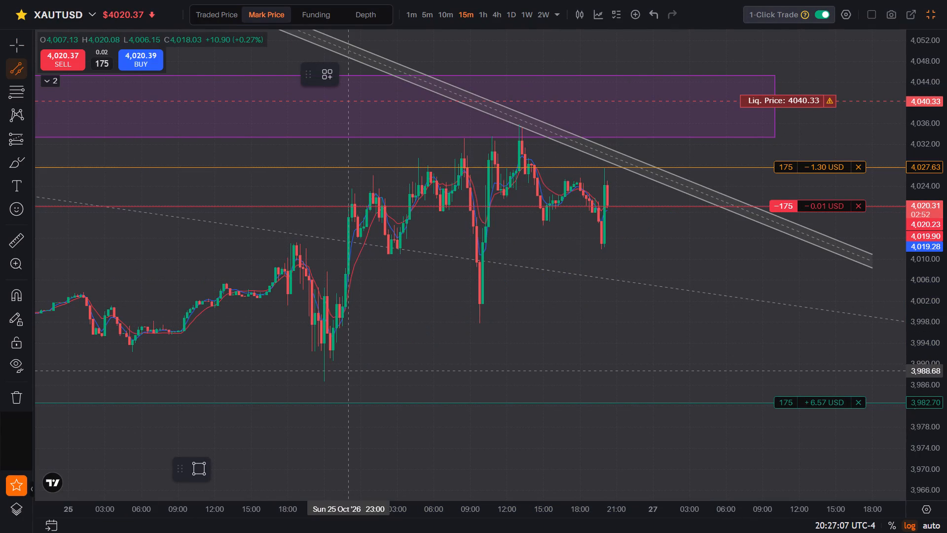
left_click_drag(325, 380, 597, 276)
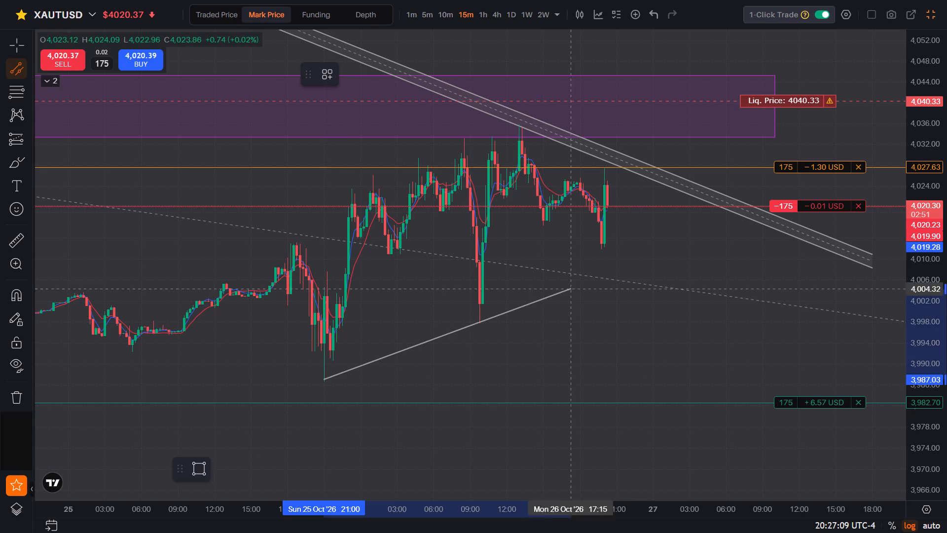
left_click_drag(597, 276, 600, 275)
left_click_drag(644, 228, 563, 95)
left_click(563, 95)
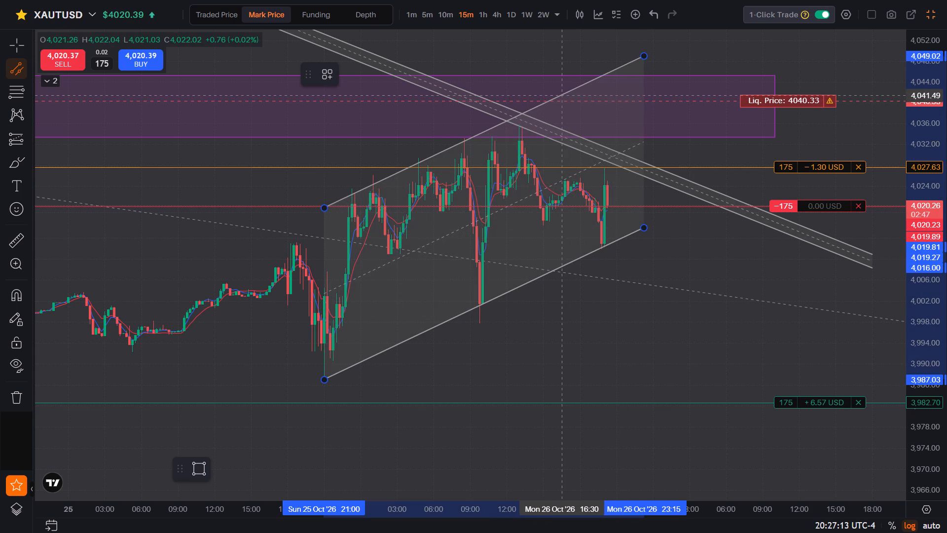
left_click(560, 60)
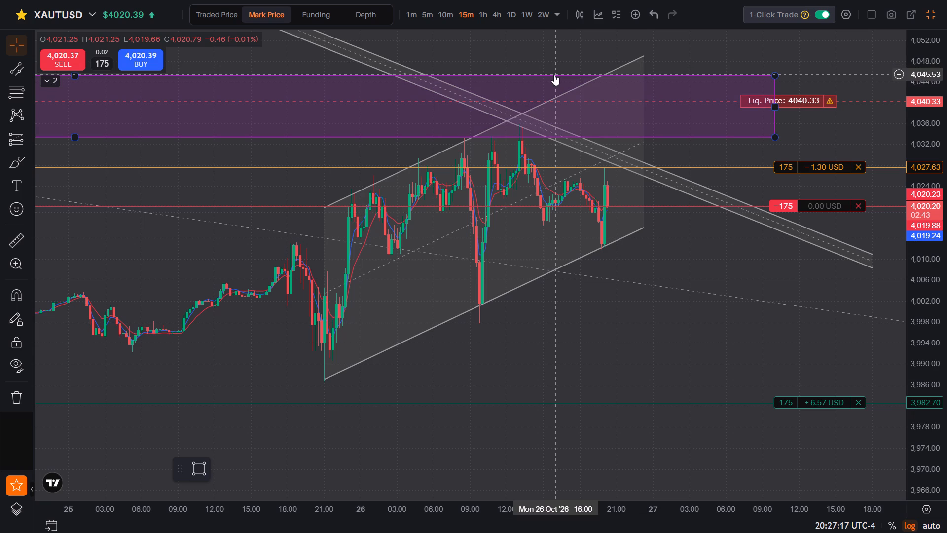
Delete the purple resistance-zone rectangle above the price.
left_click(554, 75)
left_click(533, 75)
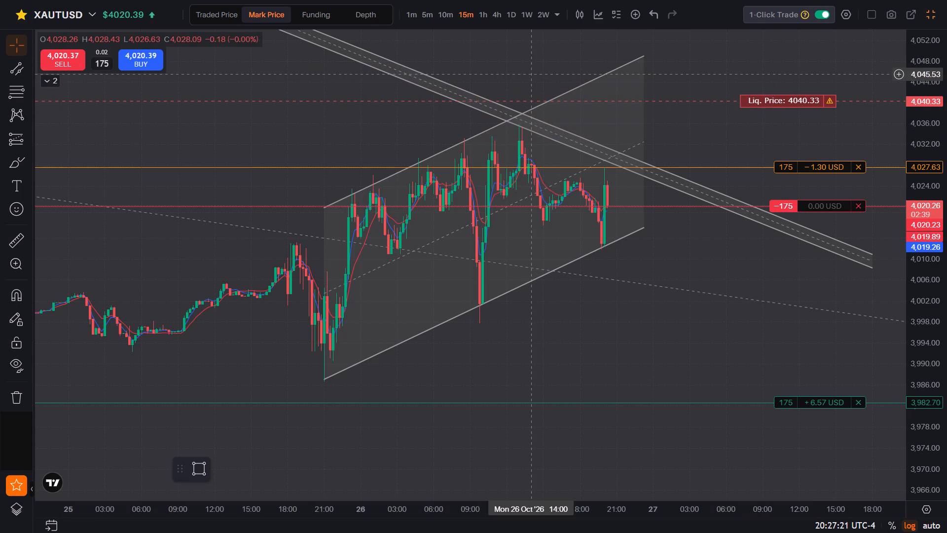
Tighten the stop-loss of the 175-lot short position to about 4,025.35.
left_click_drag(721, 273, 690, 282)
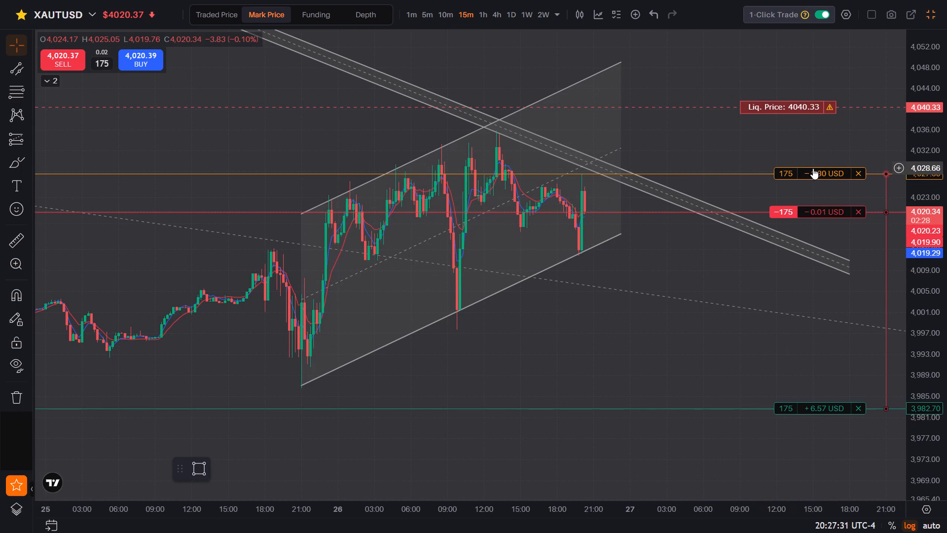
left_click_drag(821, 171, 823, 184)
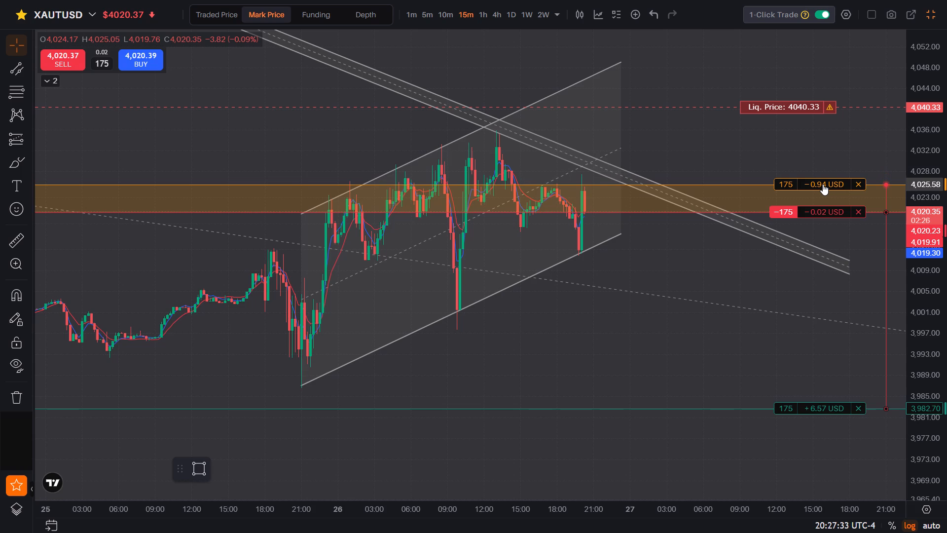
left_click_drag(823, 184, 823, 185)
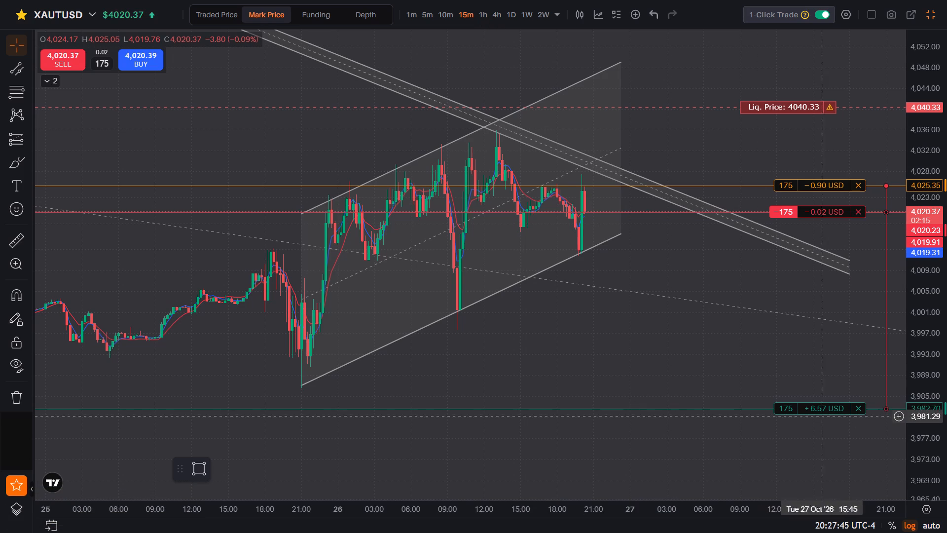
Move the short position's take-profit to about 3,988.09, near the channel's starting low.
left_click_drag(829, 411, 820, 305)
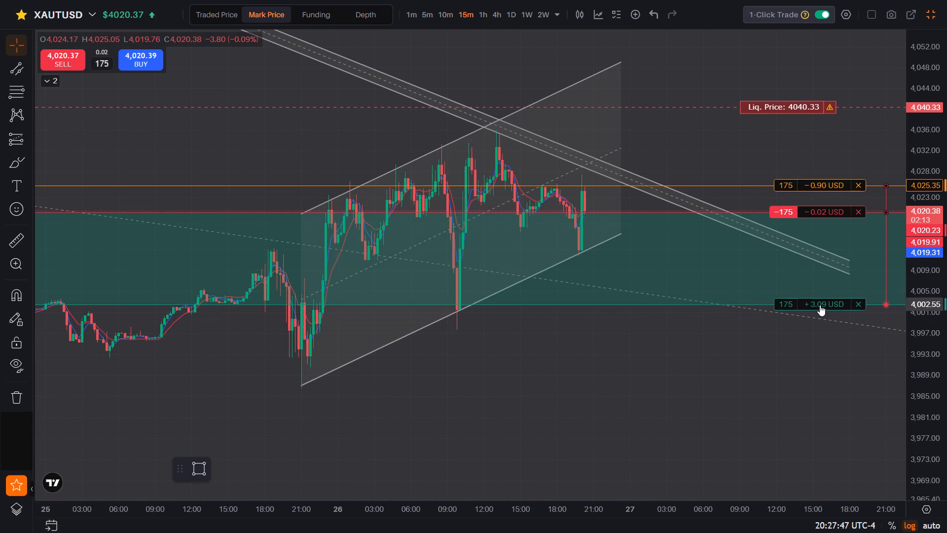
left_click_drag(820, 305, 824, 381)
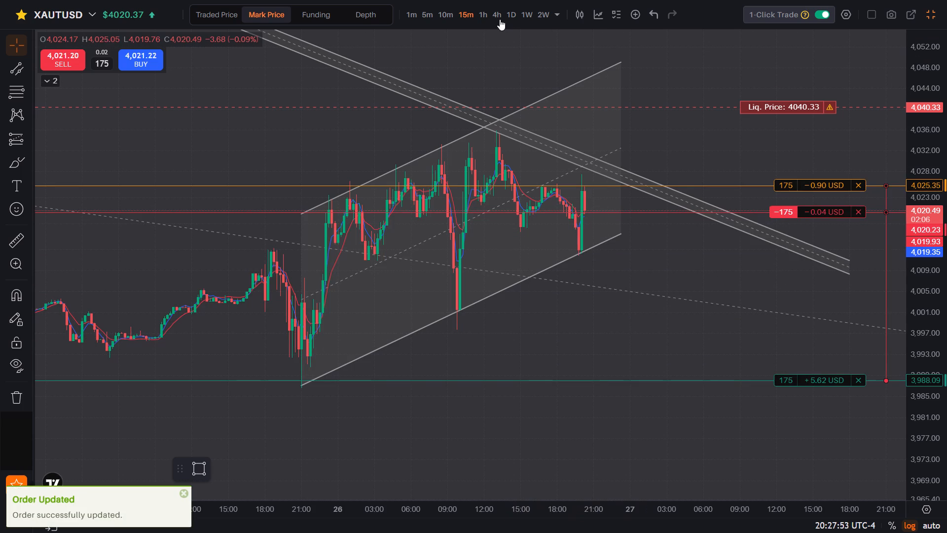
Switch to the 1-hour timeframe and lower the short position's take-profit to about 3,907.47.
left_click(485, 15)
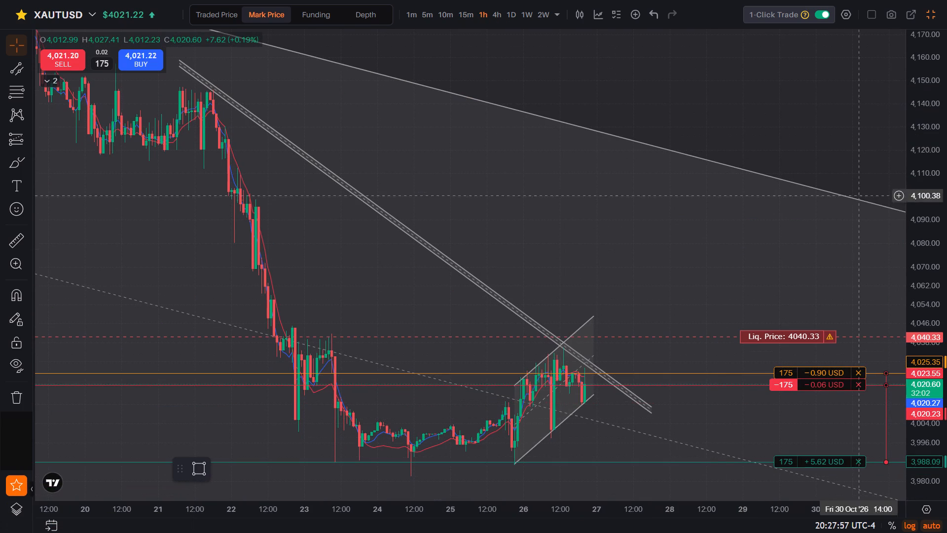
left_click_drag(924, 210, 915, 175)
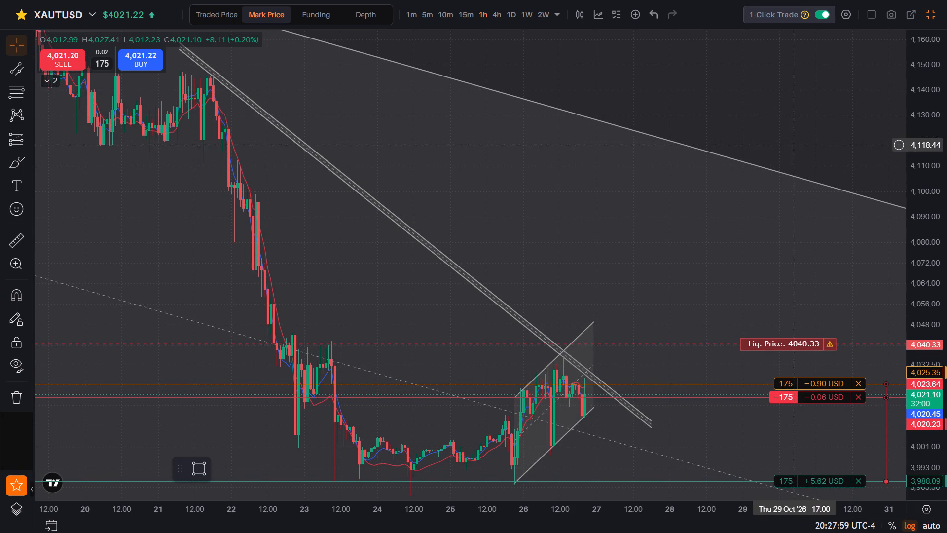
left_click_drag(776, 132, 684, 12)
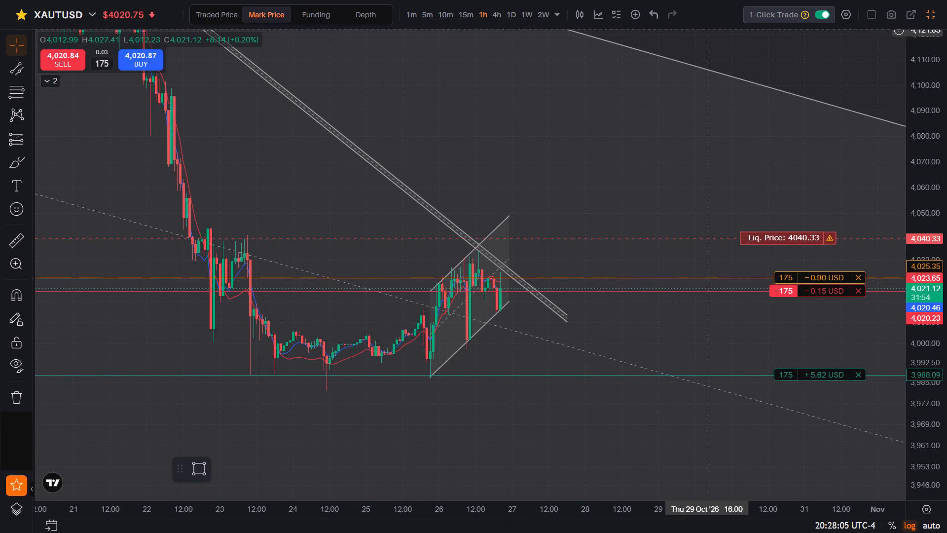
left_click_drag(746, 60, 733, 43)
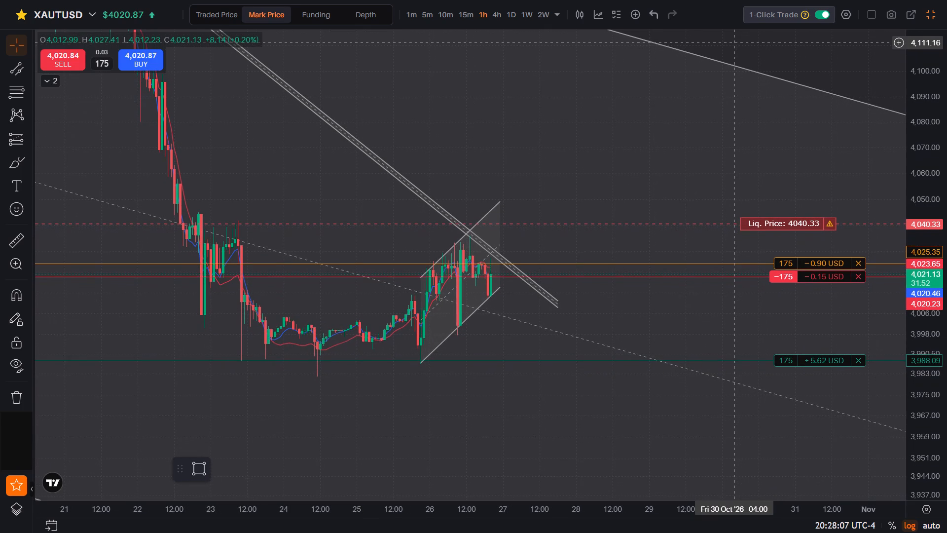
left_click_drag(733, 43, 733, 42)
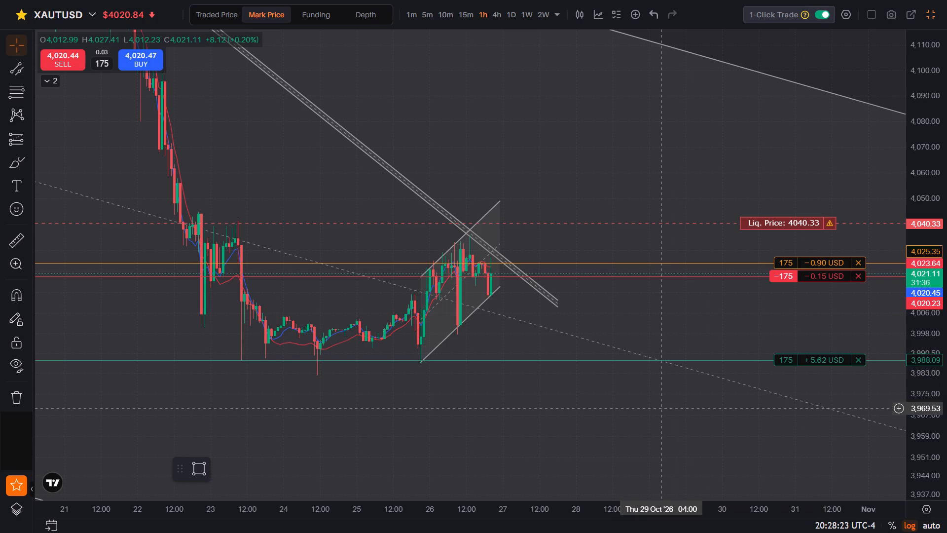
left_click_drag(661, 409, 666, 326)
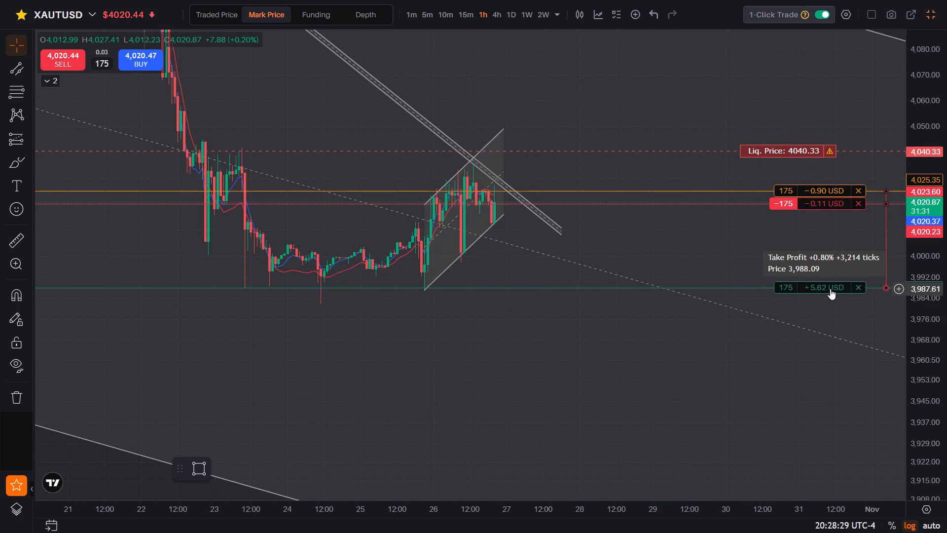
left_click_drag(829, 289, 843, 480)
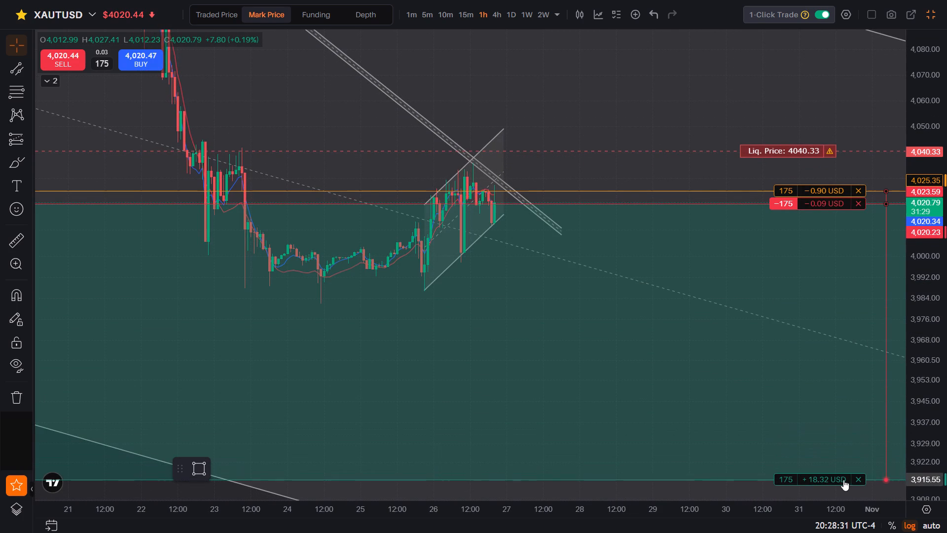
left_click_drag(843, 480, 846, 495)
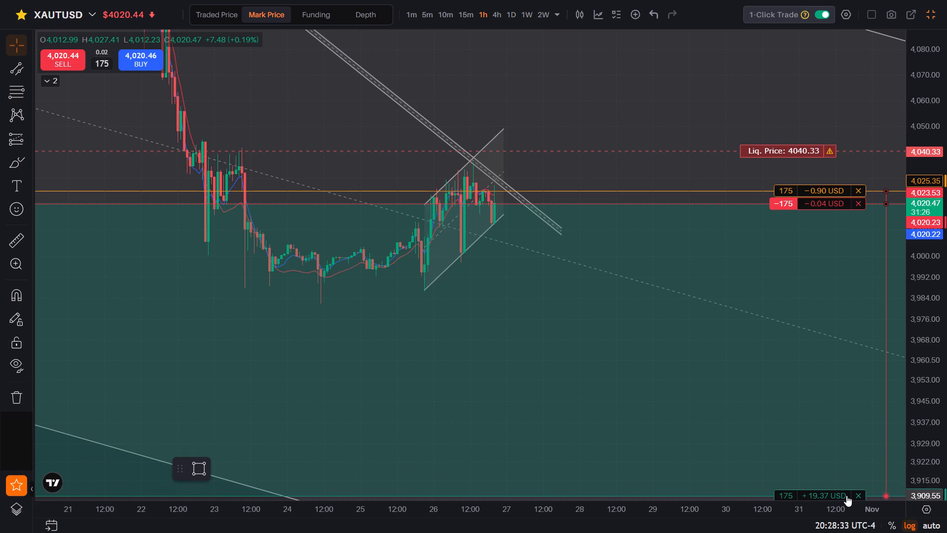
left_click_drag(846, 495, 843, 501)
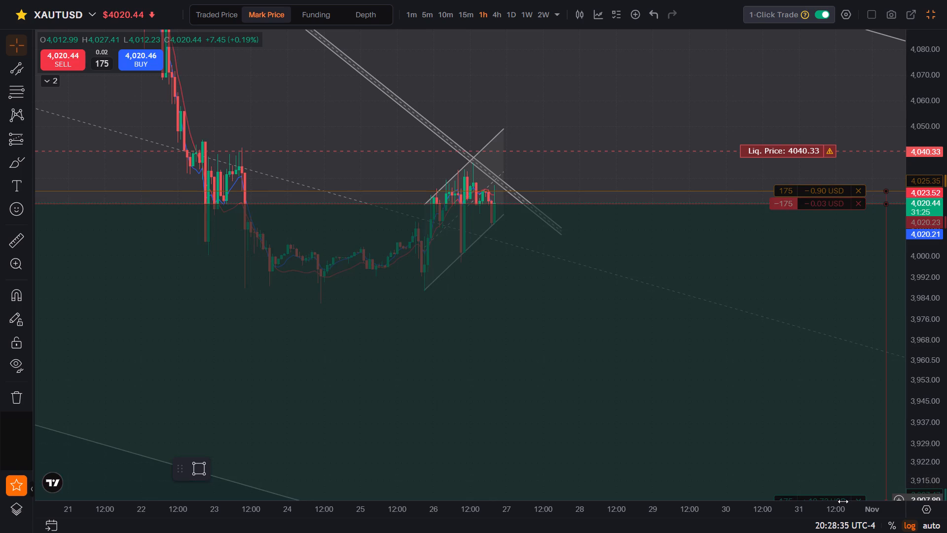
Switch to the 4-hour timeframe and hide all drawings on the chart.
left_click_drag(810, 454, 807, 439)
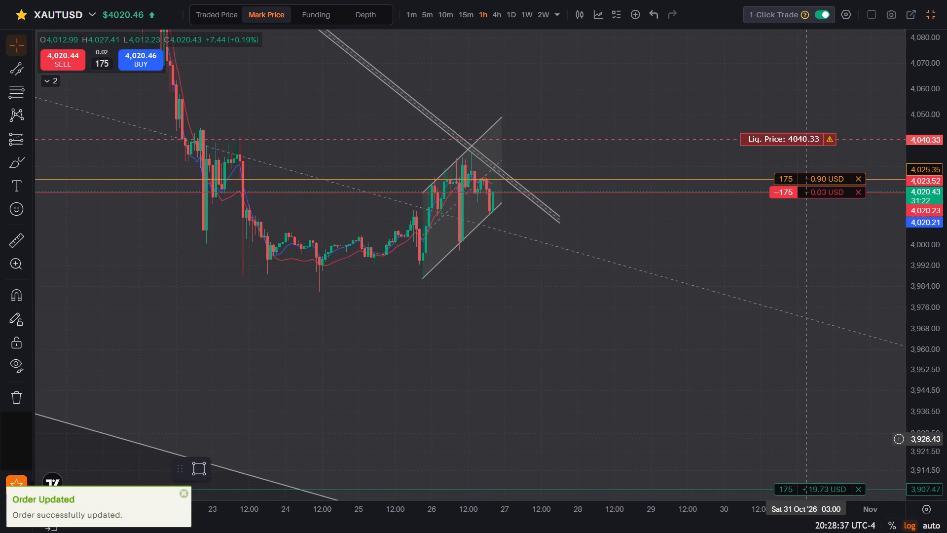
left_click_drag(807, 439, 807, 439)
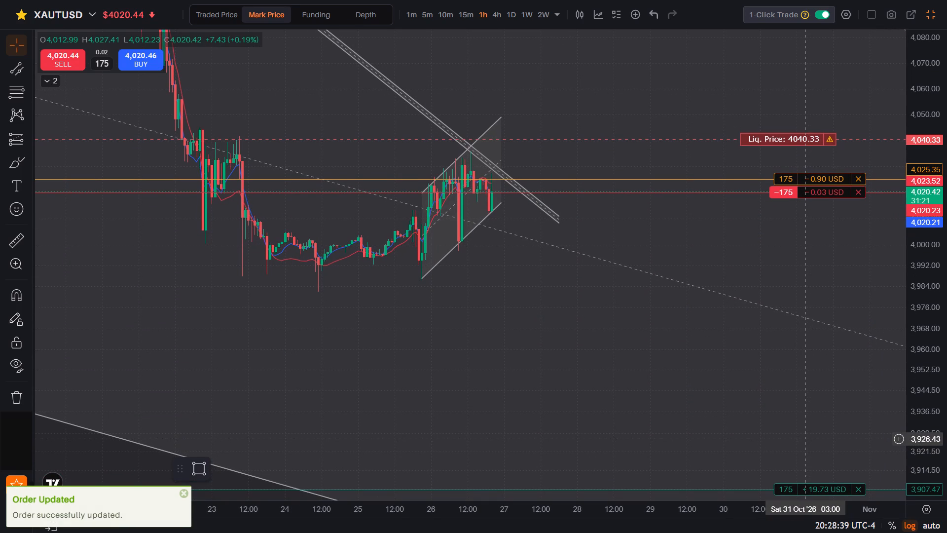
left_click_drag(807, 439, 792, 391)
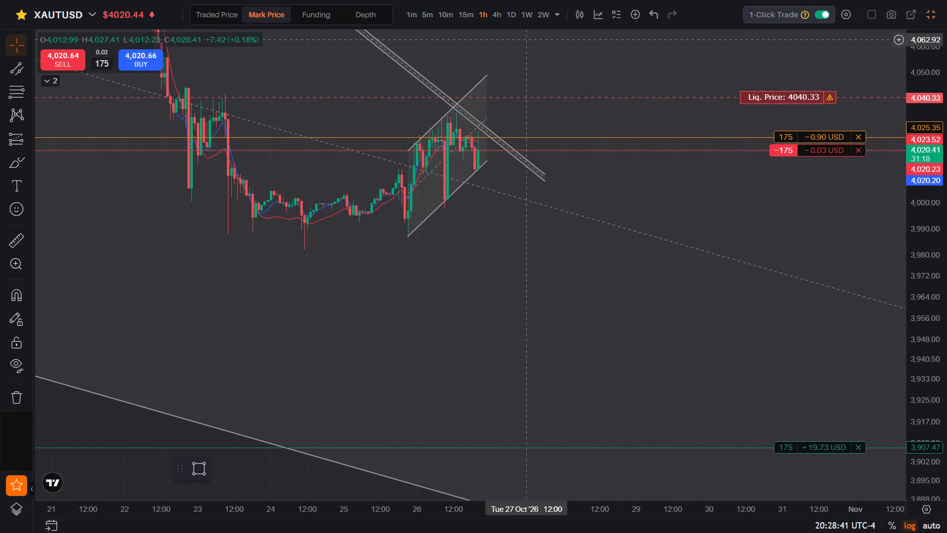
left_click(496, 13)
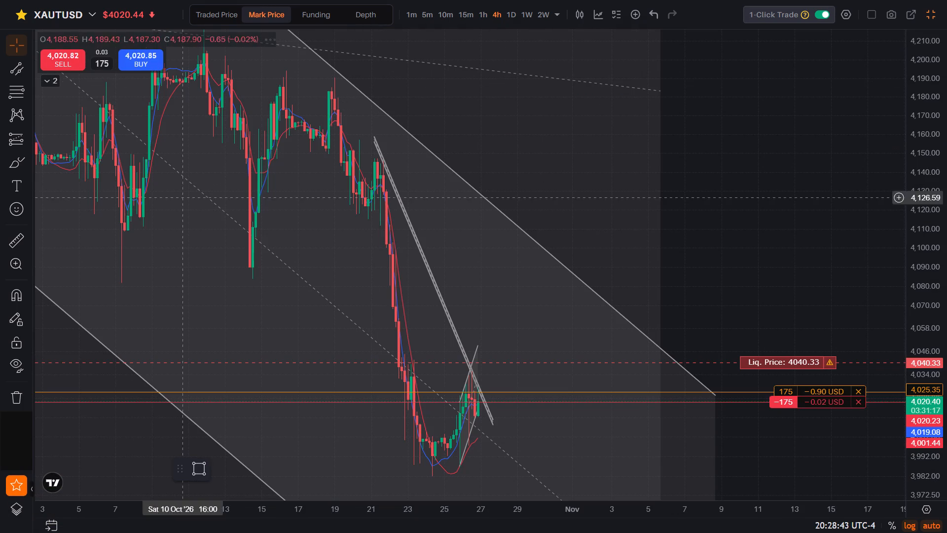
left_click(16, 363)
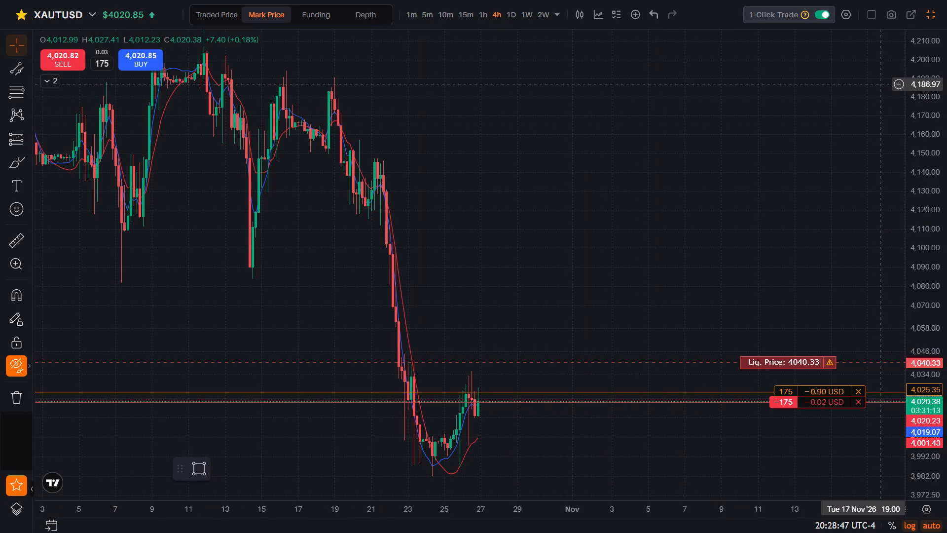
Examine XAUTUSD price action without drawings on the 4-hour and daily timeframes, down to the short position's take-profit level.
left_click_drag(934, 83, 898, 247)
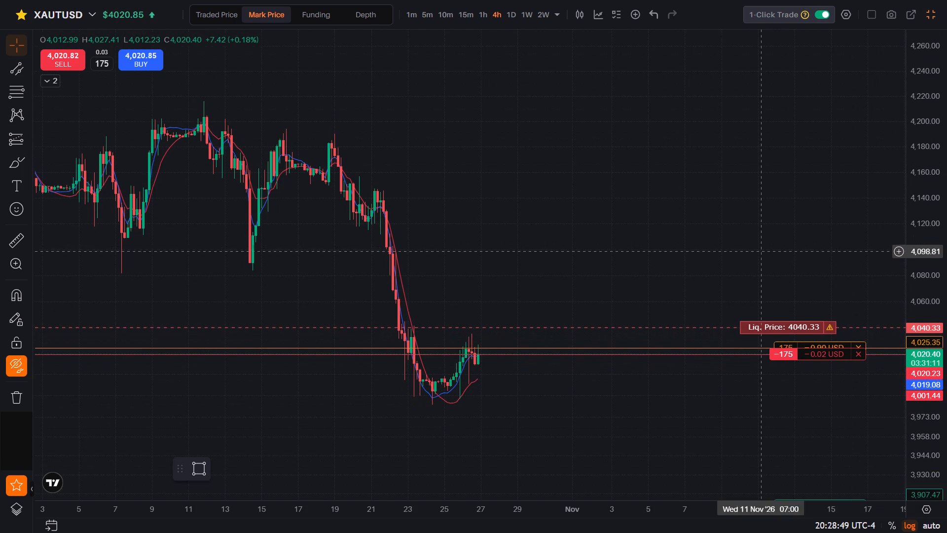
left_click_drag(726, 255, 692, 133)
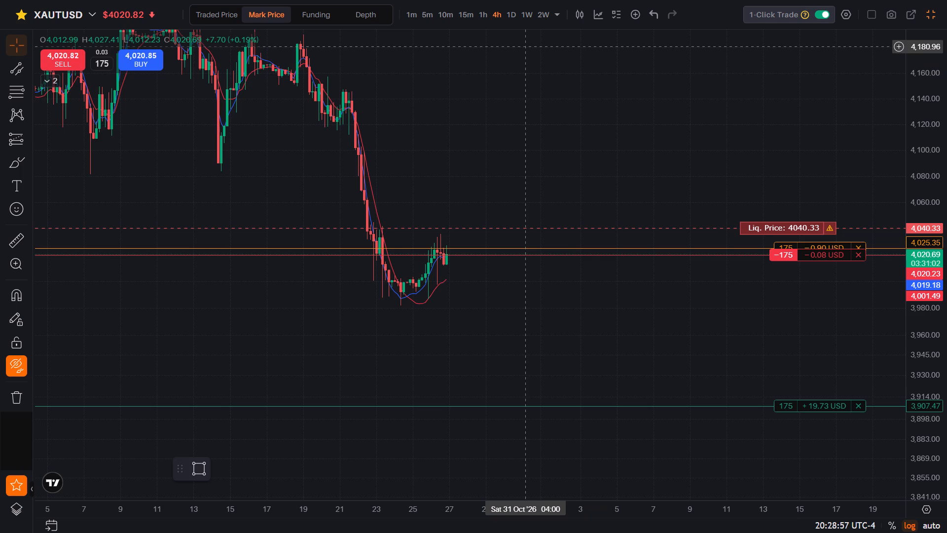
left_click(510, 15)
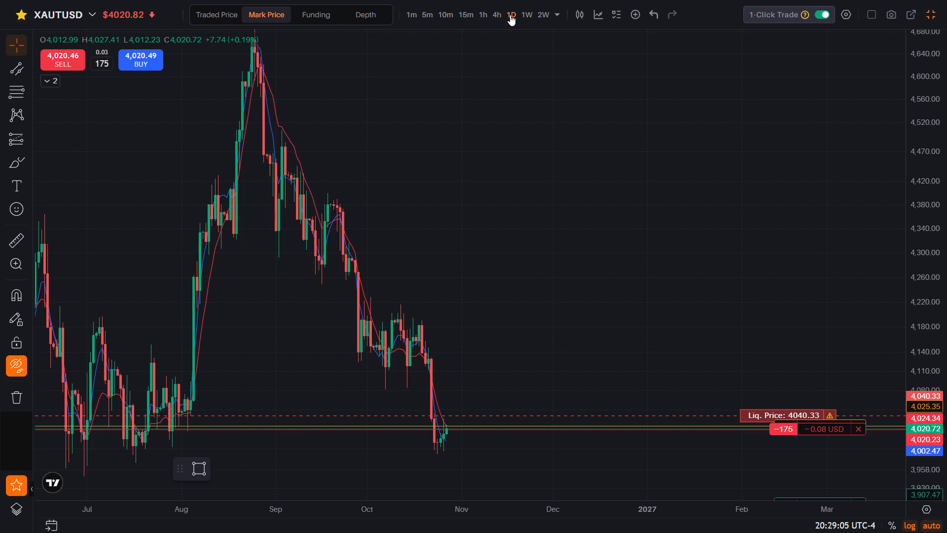
left_click(496, 16)
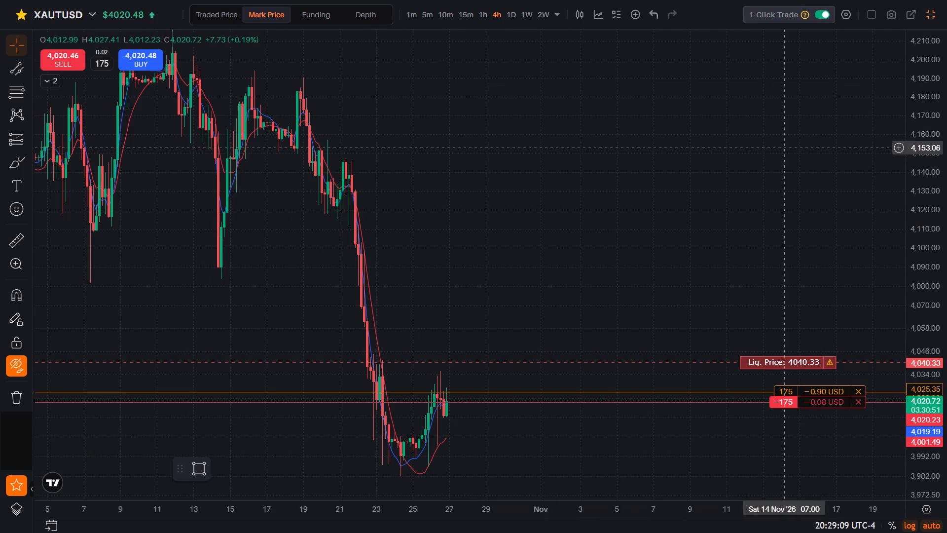
left_click_drag(921, 107, 907, 280)
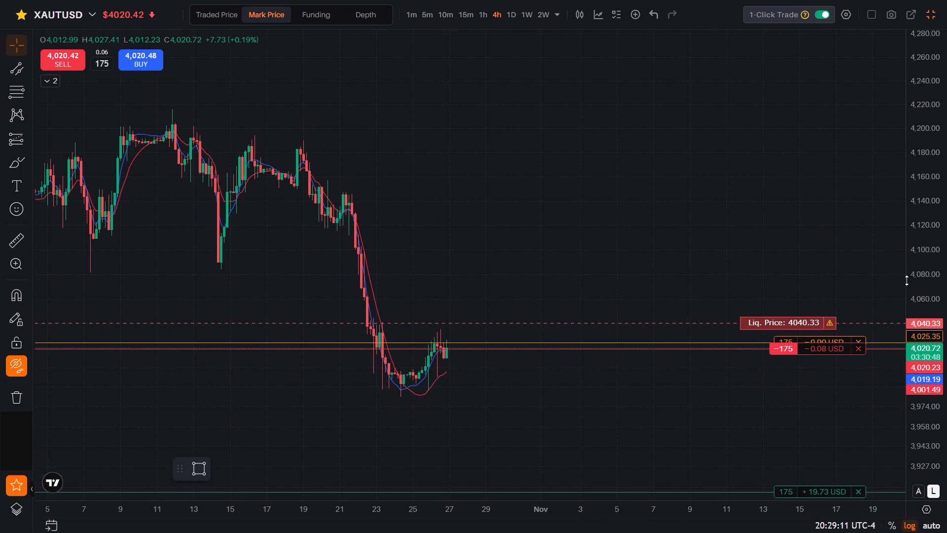
left_click_drag(677, 418, 763, 192)
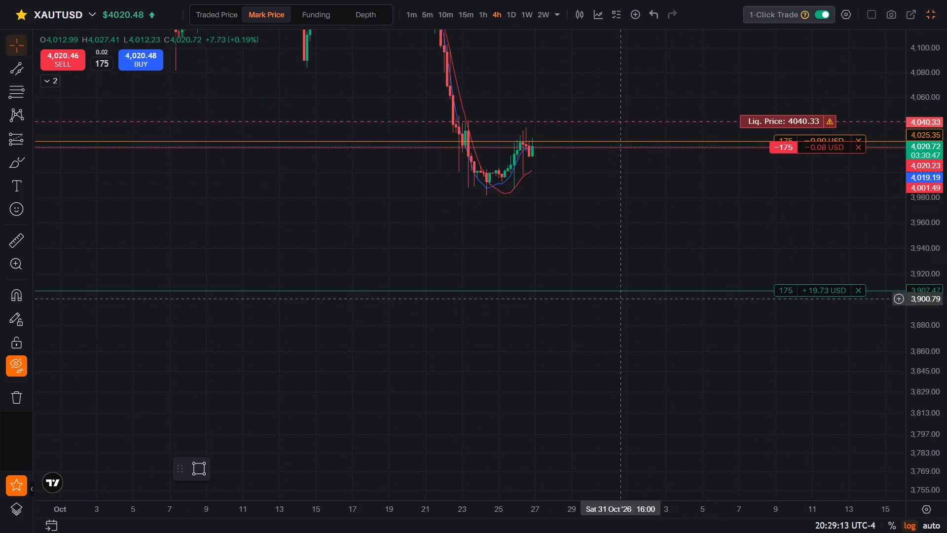
left_click_drag(328, 507, 549, 516)
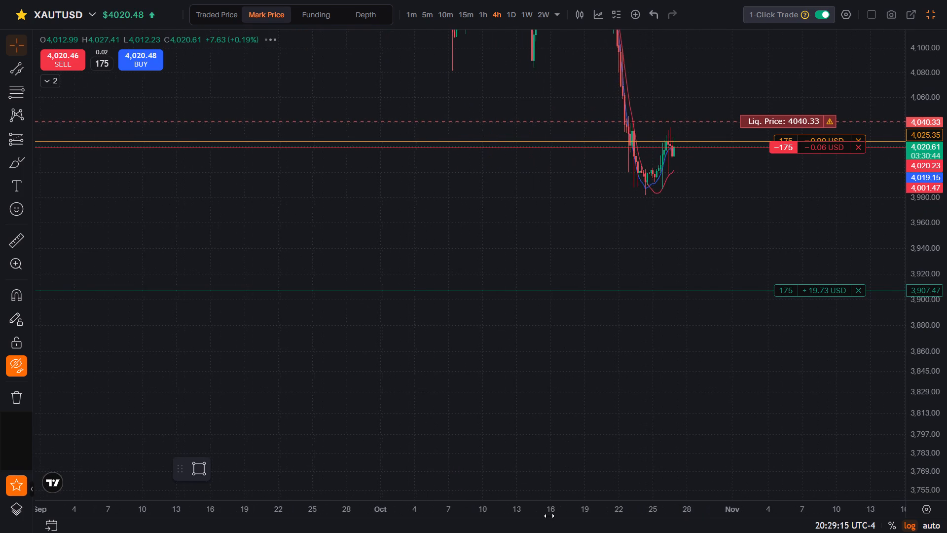
left_click_drag(549, 516, 549, 516)
left_click_drag(600, 372, 420, 500)
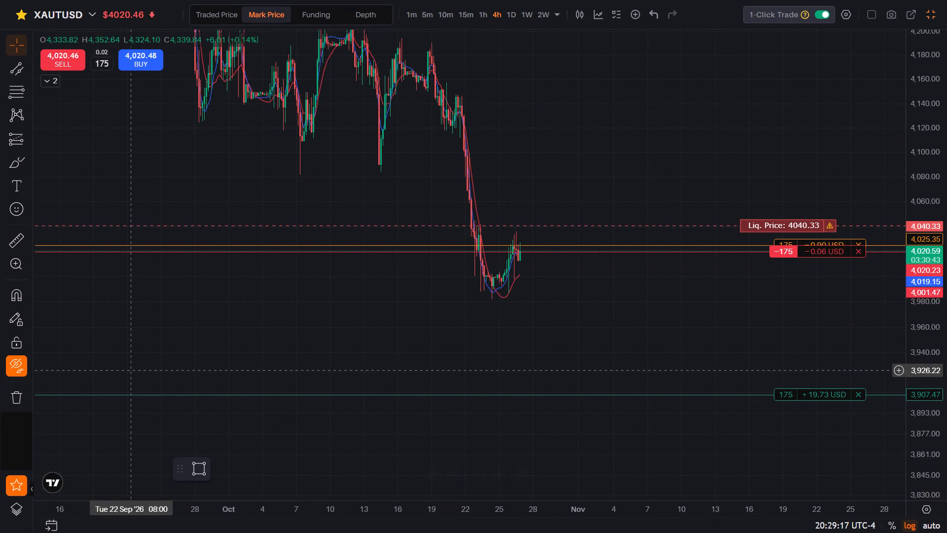
Show all the hidden drawings on the chart again.
left_click(20, 365)
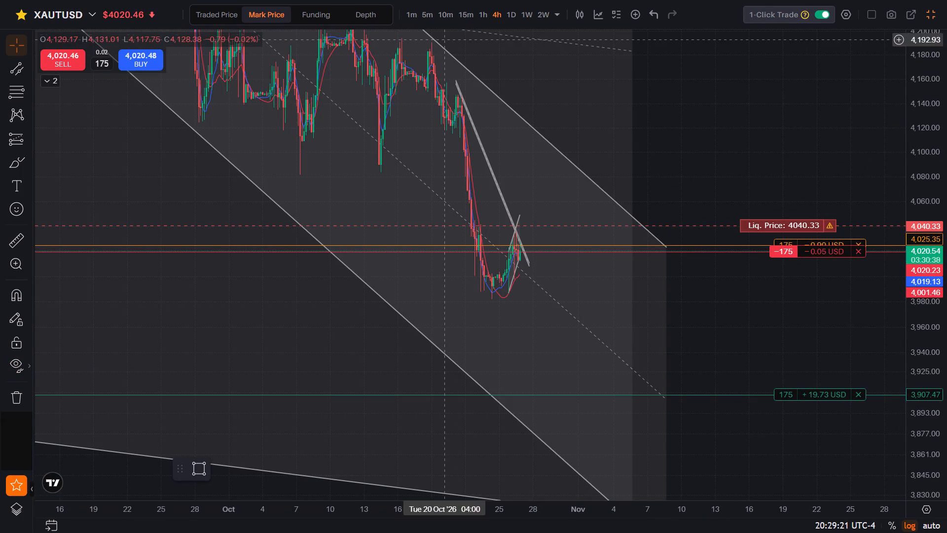
Switch to the daily timeframe and lower the short position's take-profit to about 3,844.26, near the channels' lower boundaries.
left_click(511, 15)
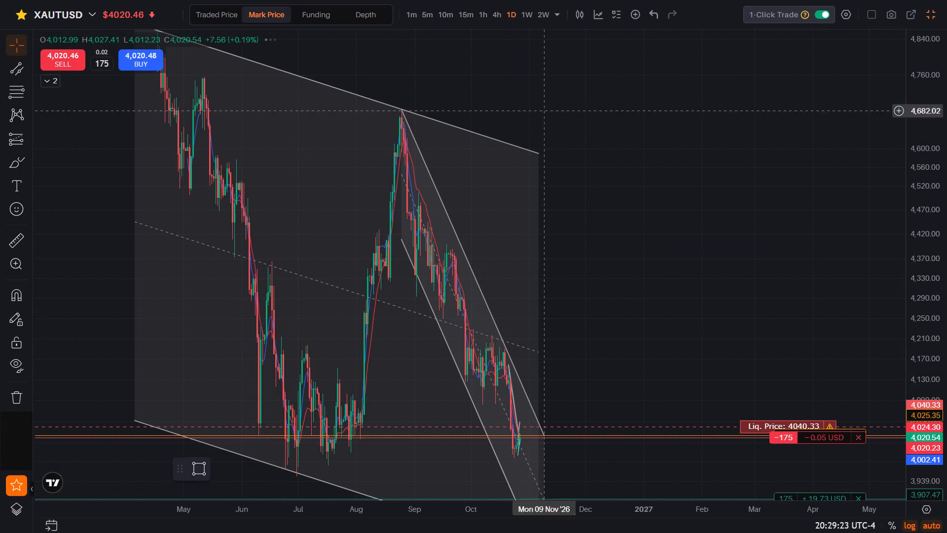
left_click_drag(922, 127, 916, 215)
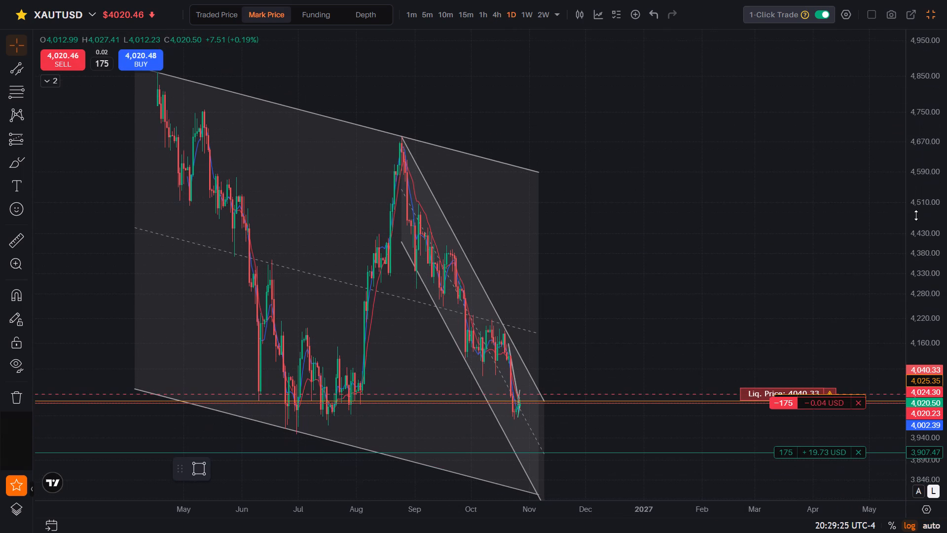
left_click_drag(814, 261, 761, 129)
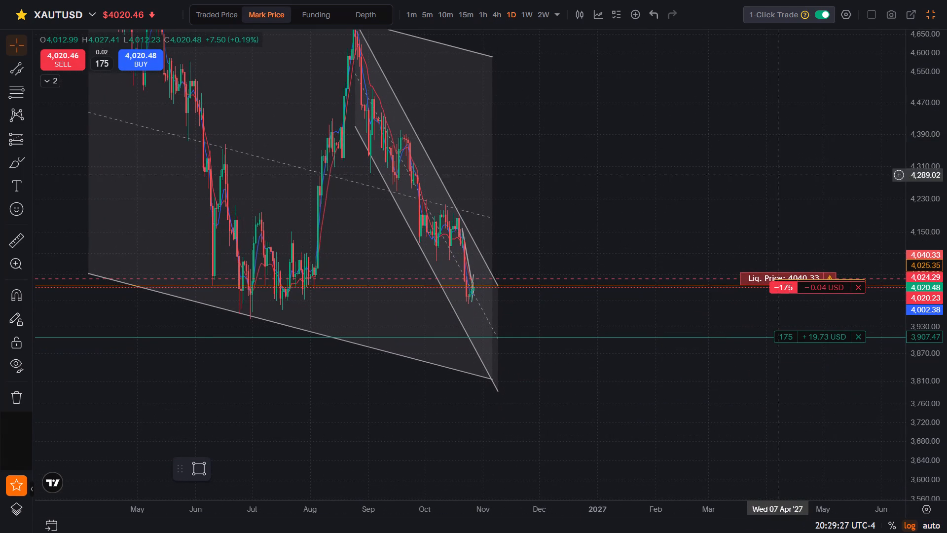
left_click_drag(818, 338, 825, 372)
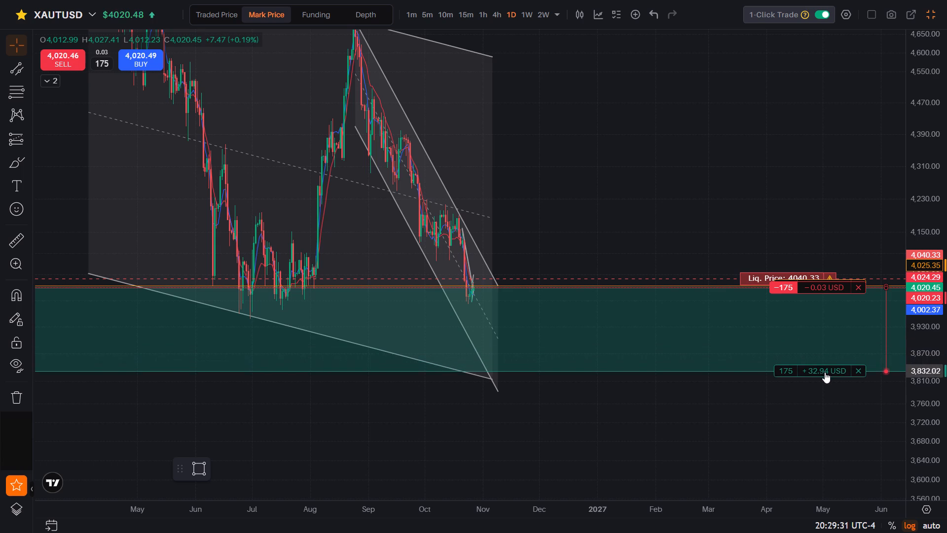
left_click_drag(825, 372, 825, 375)
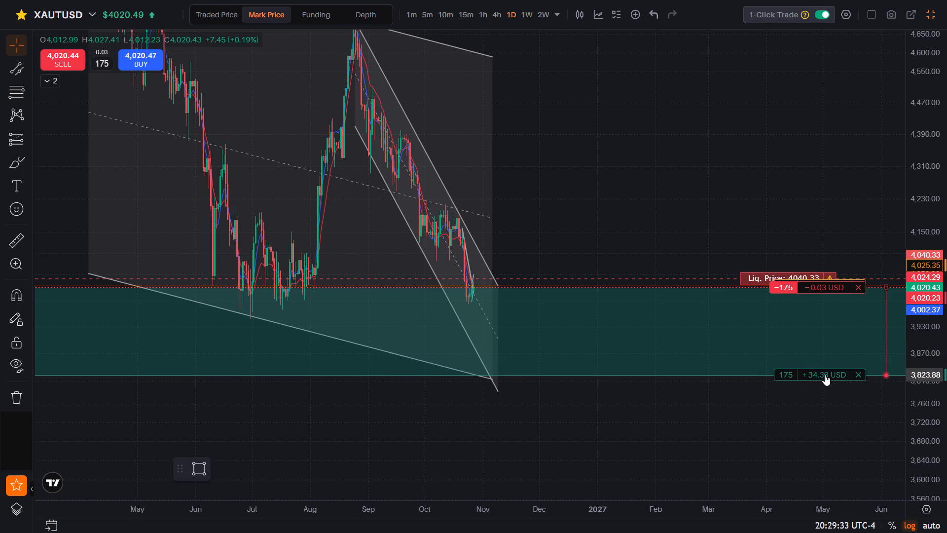
left_click_drag(825, 375, 824, 373)
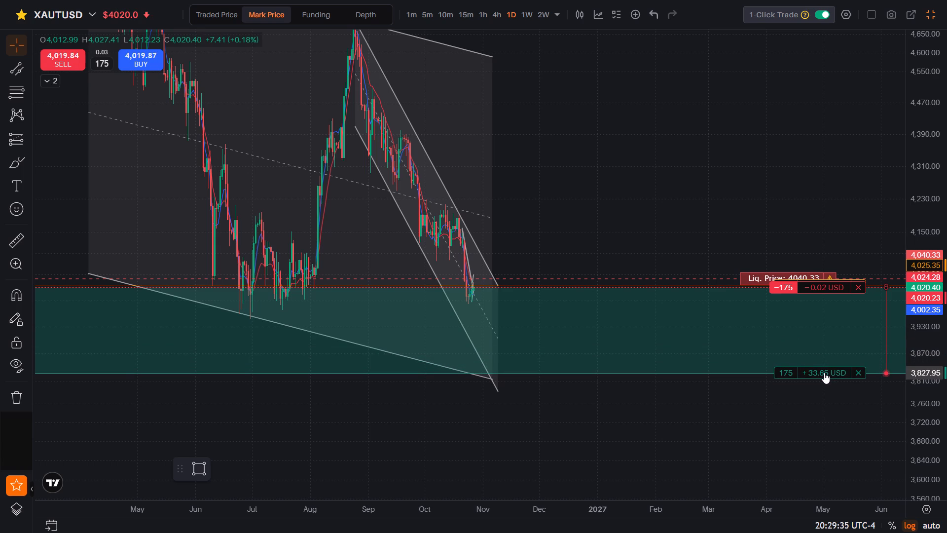
left_click_drag(824, 373, 824, 370)
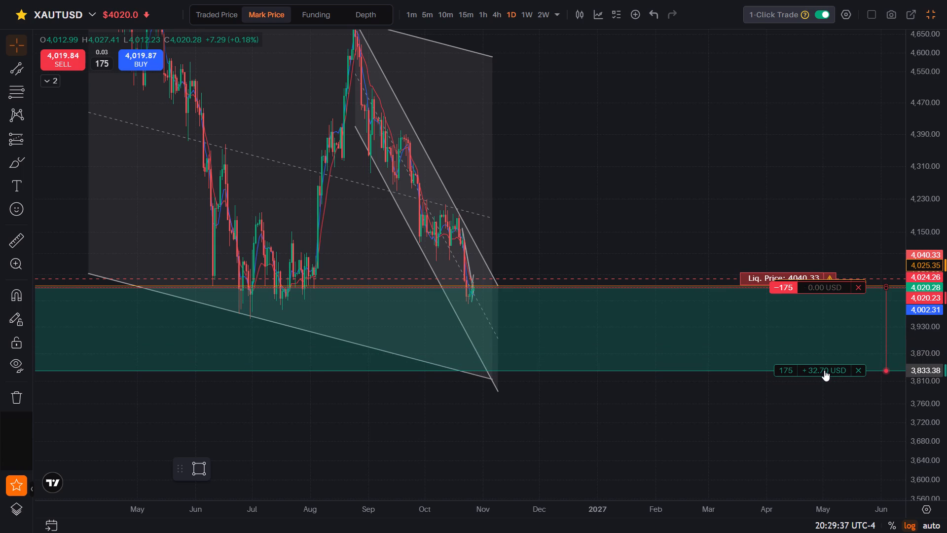
left_click_drag(824, 370, 826, 366)
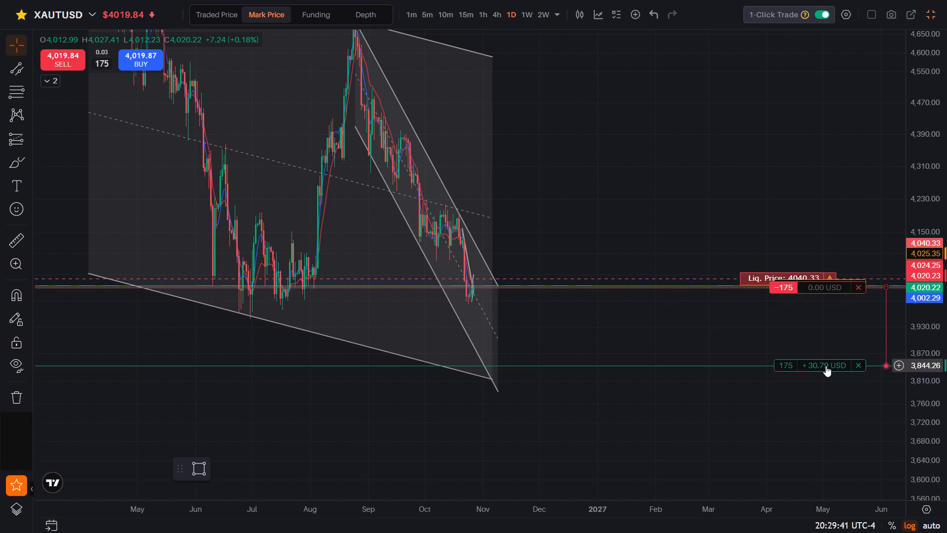
left_click(811, 391)
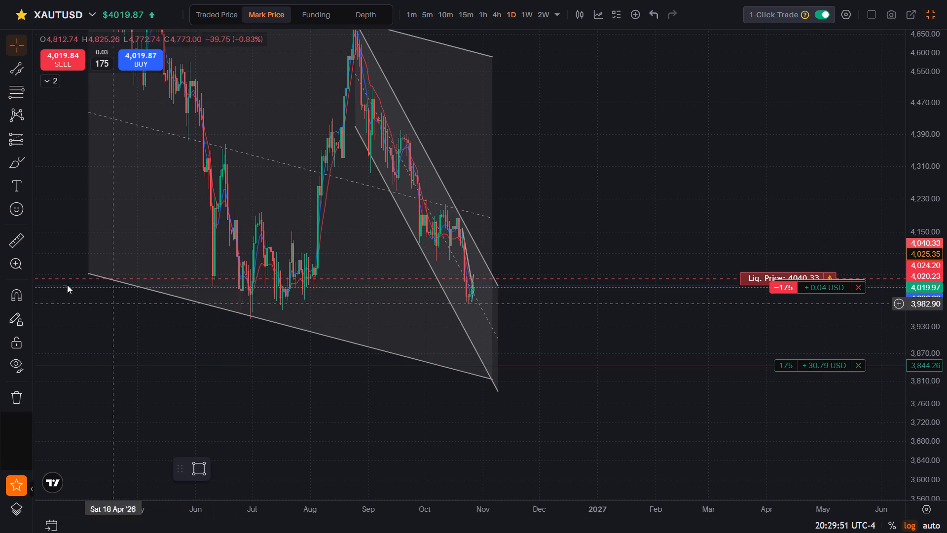
Measure the price range from the take-profit line up to the position's entry and stop-loss lines.
left_click(20, 239)
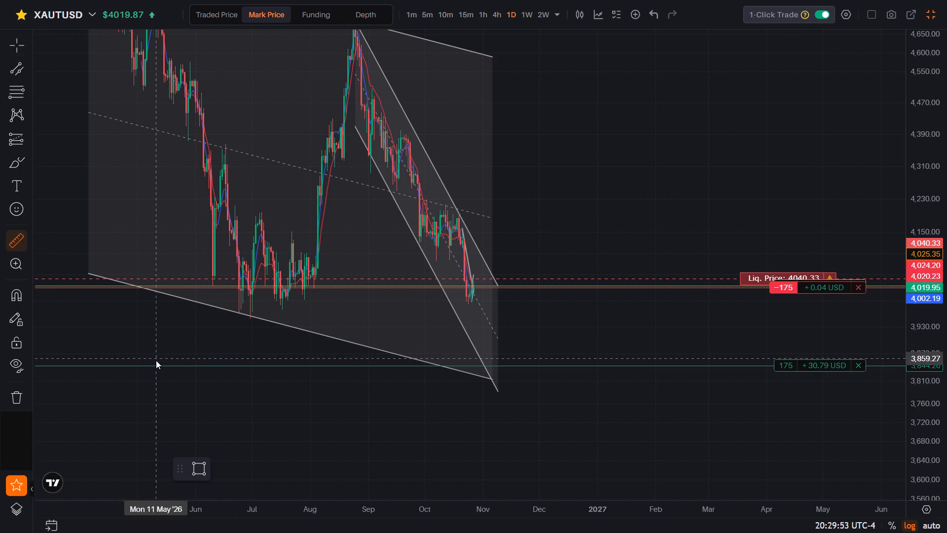
left_click(157, 363)
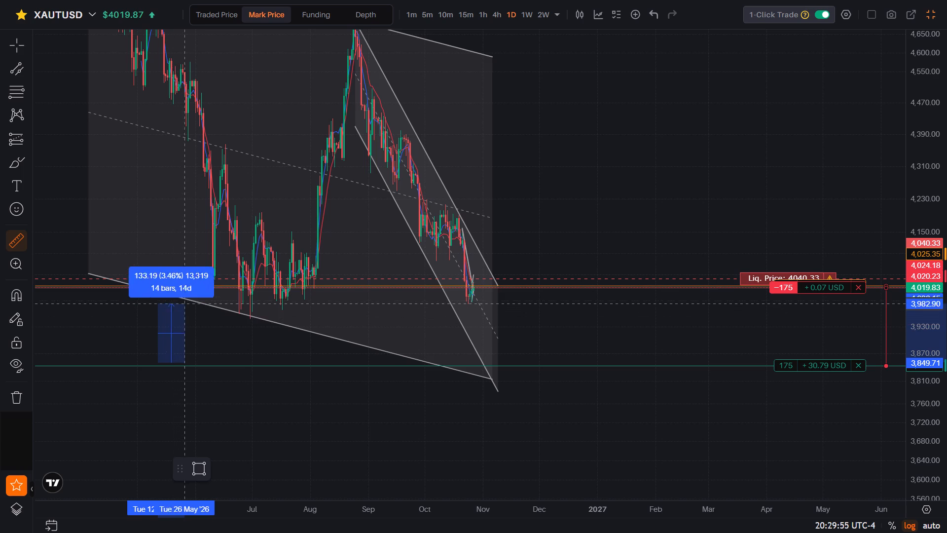
left_click(206, 286)
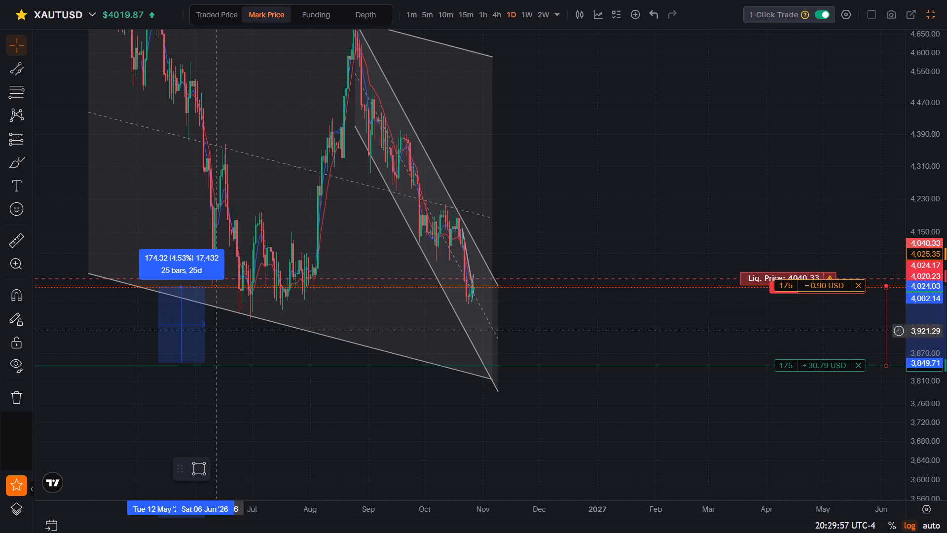
left_click(237, 348)
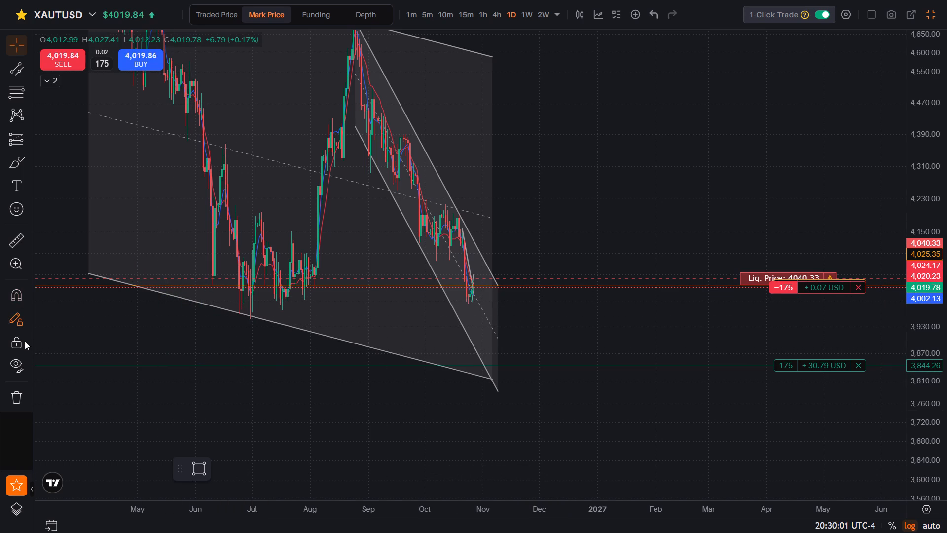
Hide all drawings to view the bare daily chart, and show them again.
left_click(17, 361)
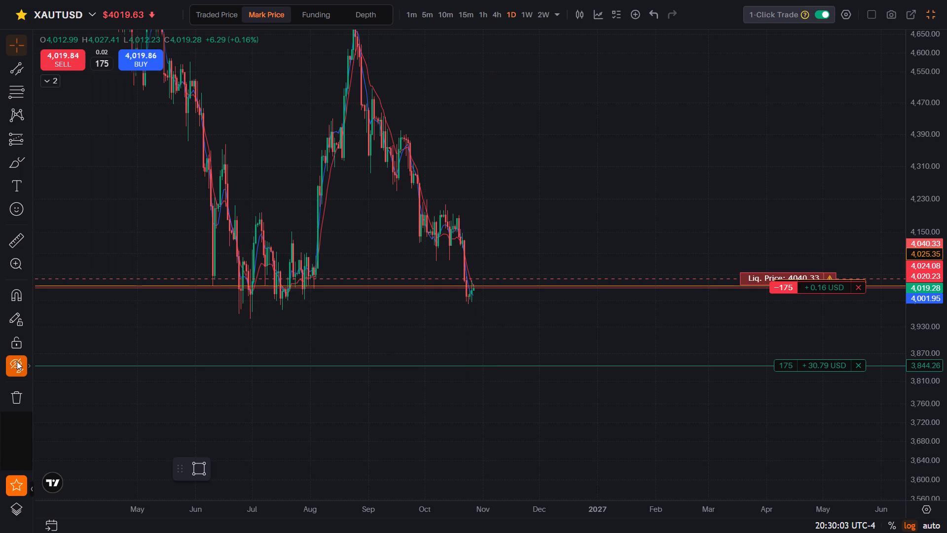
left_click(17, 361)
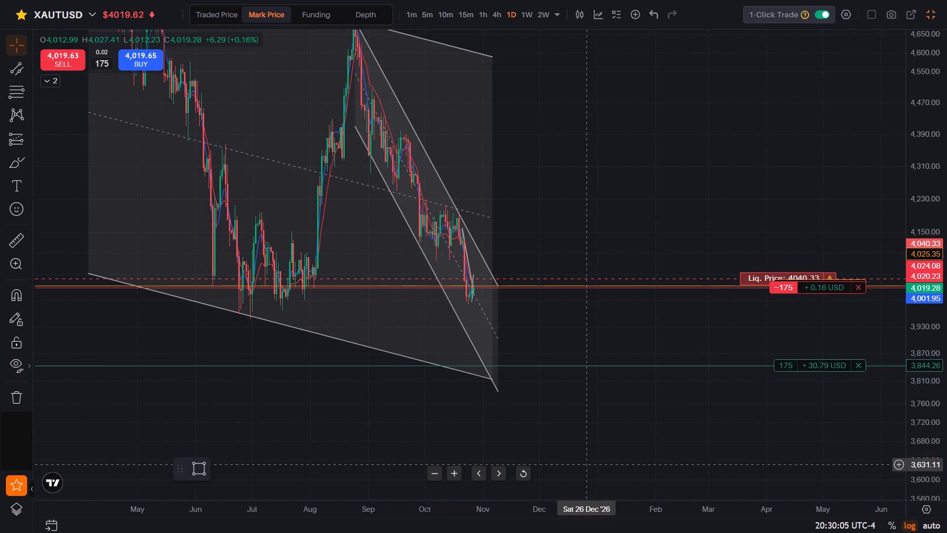
Delete the small rising parallel channel over the 26–27 October candles on the daily chart.
left_click_drag(649, 511, 206, 526)
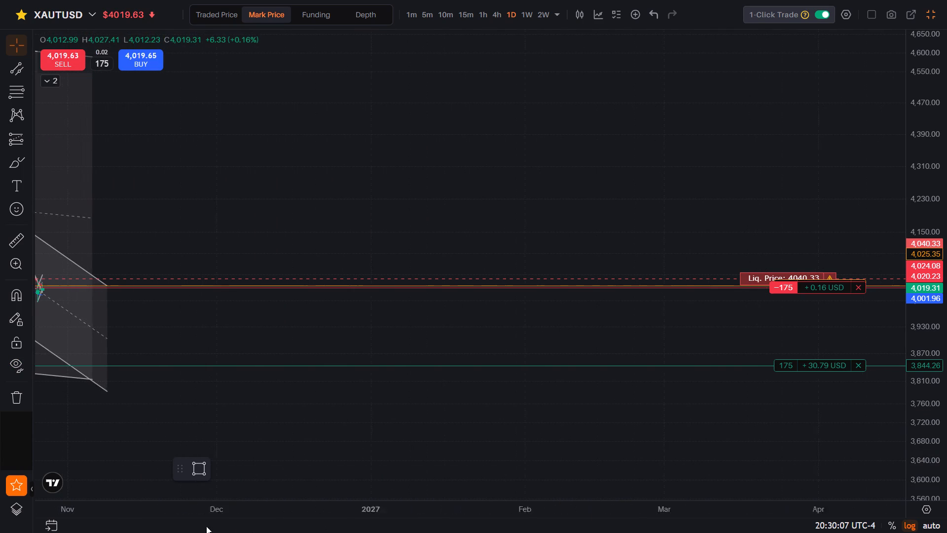
left_click_drag(206, 526, 178, 520)
left_click_drag(135, 321, 564, 367)
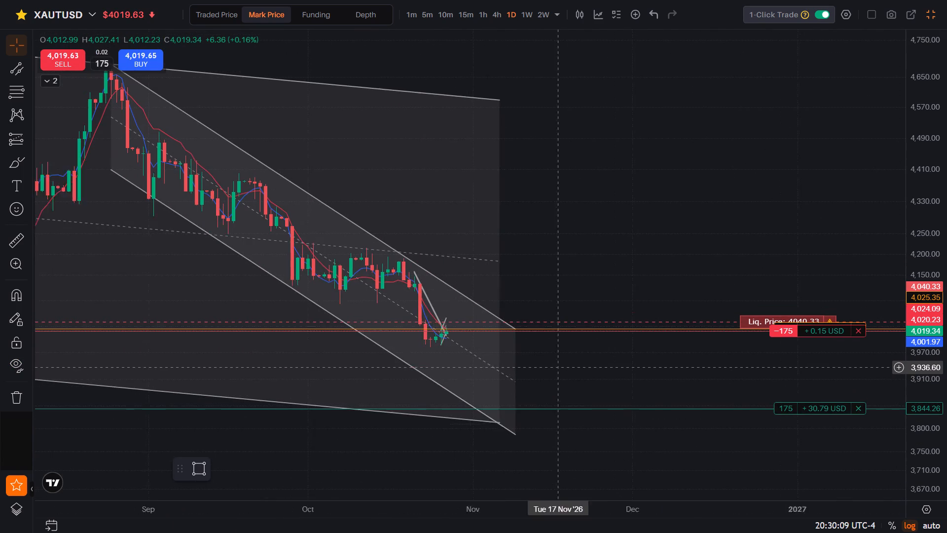
left_click_drag(564, 367, 594, 367)
left_click_drag(922, 368, 935, 287)
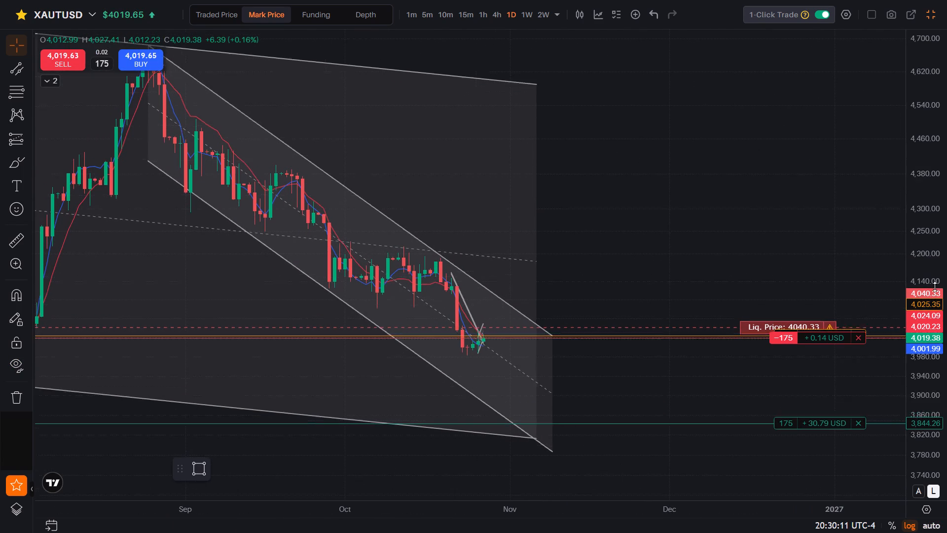
left_click_drag(935, 287, 936, 125)
left_click_drag(631, 325, 615, 141)
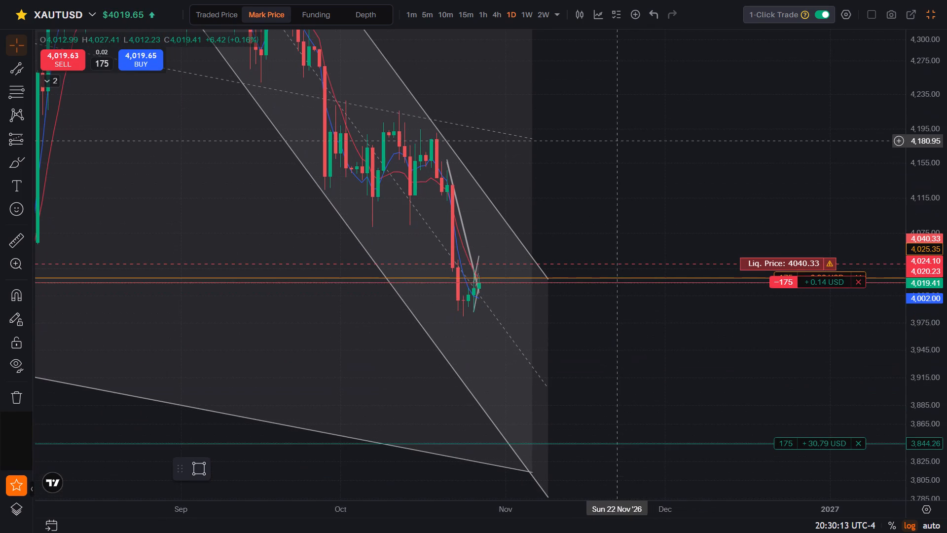
left_click_drag(818, 513, 613, 516)
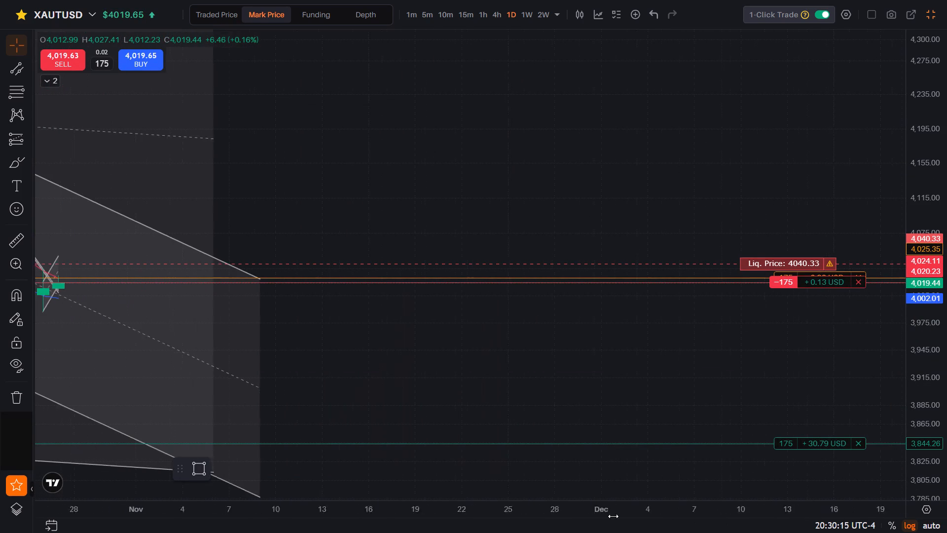
left_click_drag(613, 516, 600, 515)
left_click_drag(380, 362, 724, 378)
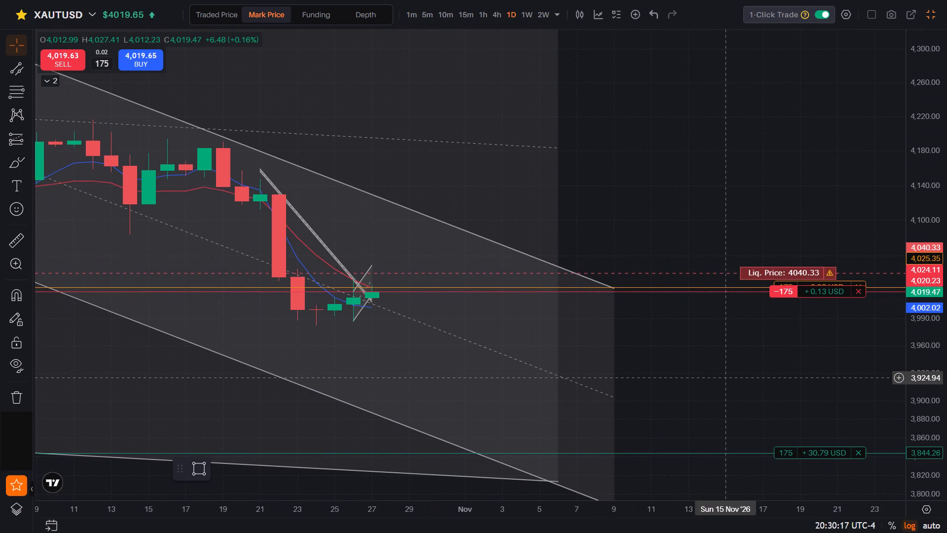
left_click_drag(911, 382, 901, 134)
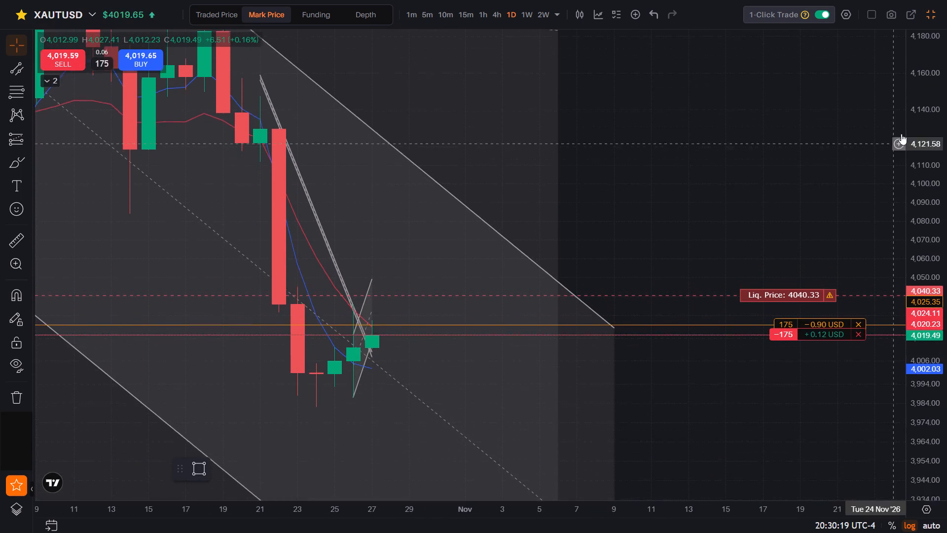
left_click_drag(901, 134, 894, 105)
left_click_drag(740, 371, 742, 353)
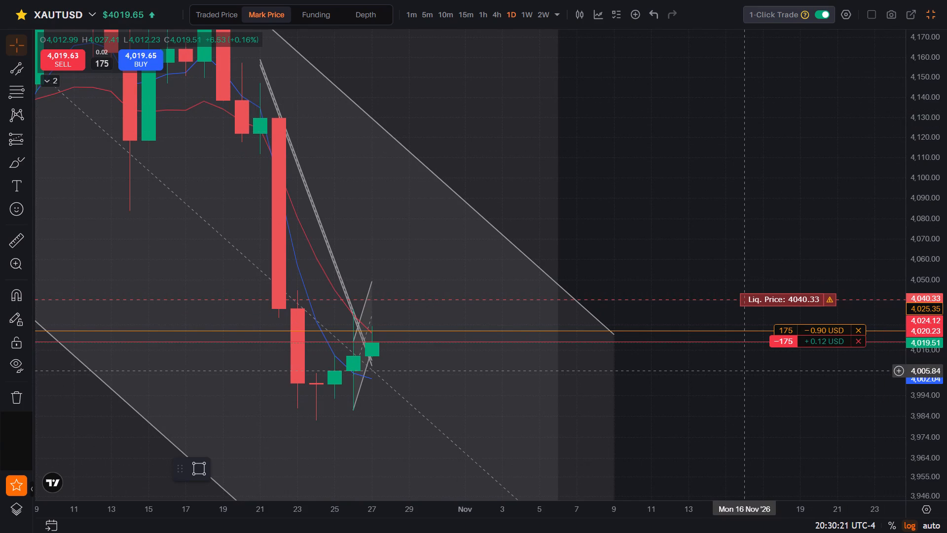
left_click_drag(742, 353, 742, 297)
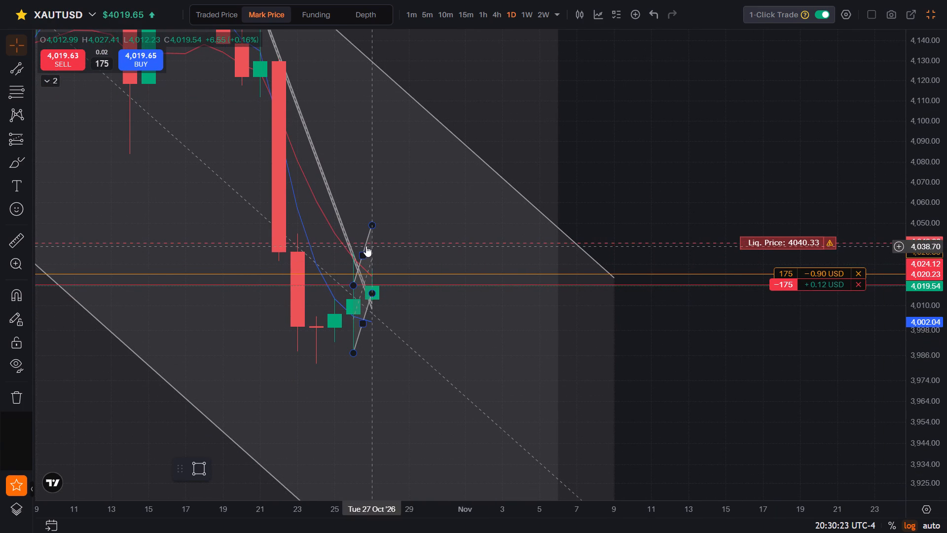
left_click(366, 245)
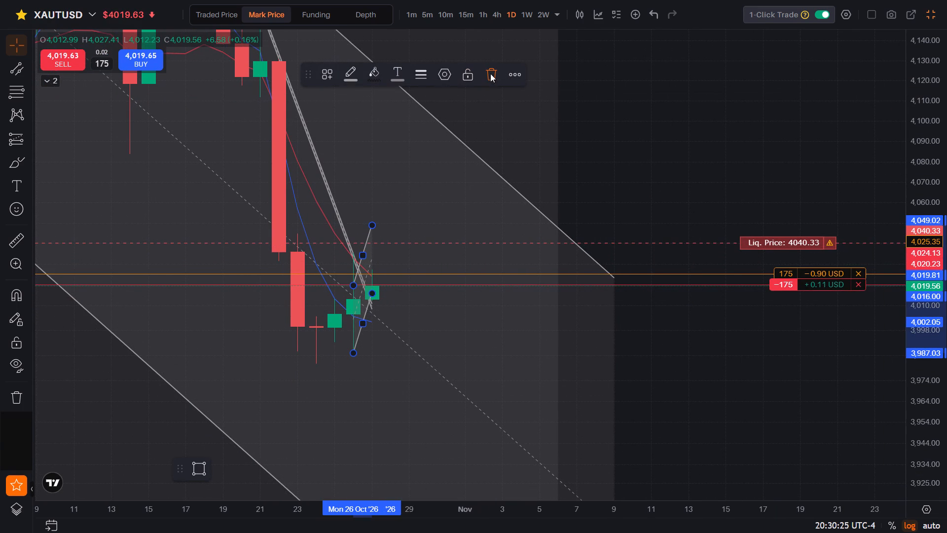
left_click(491, 73)
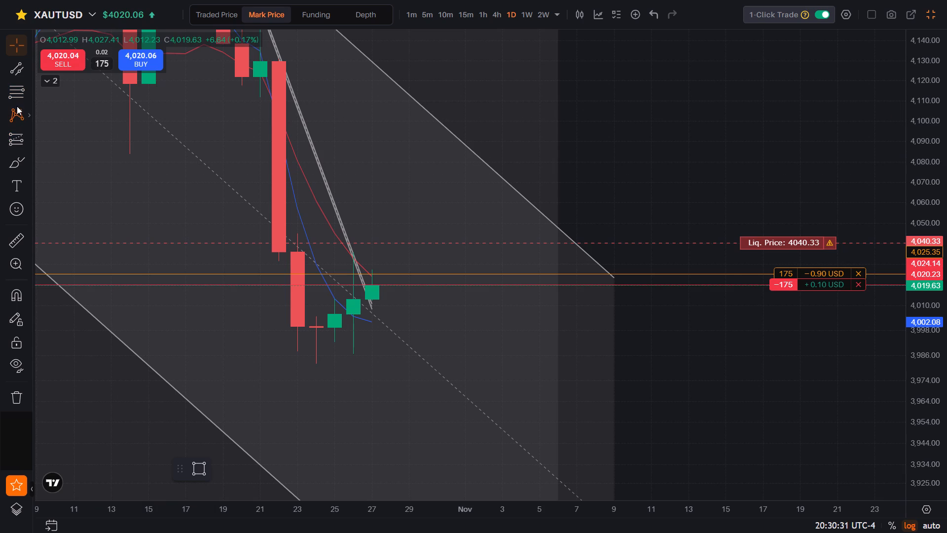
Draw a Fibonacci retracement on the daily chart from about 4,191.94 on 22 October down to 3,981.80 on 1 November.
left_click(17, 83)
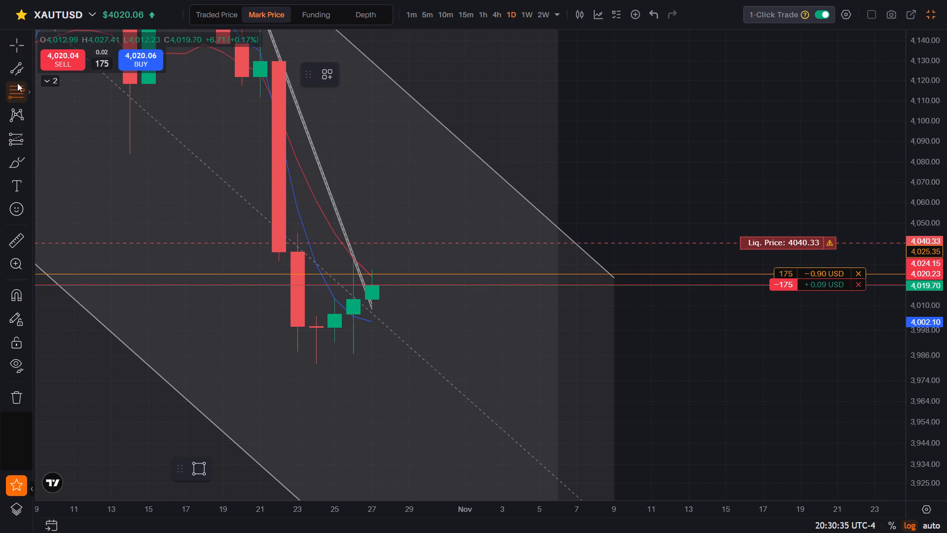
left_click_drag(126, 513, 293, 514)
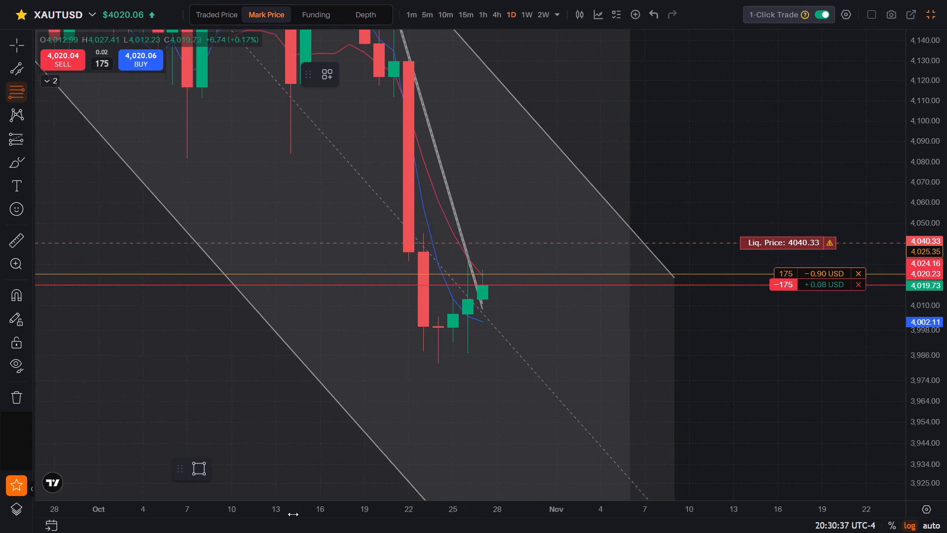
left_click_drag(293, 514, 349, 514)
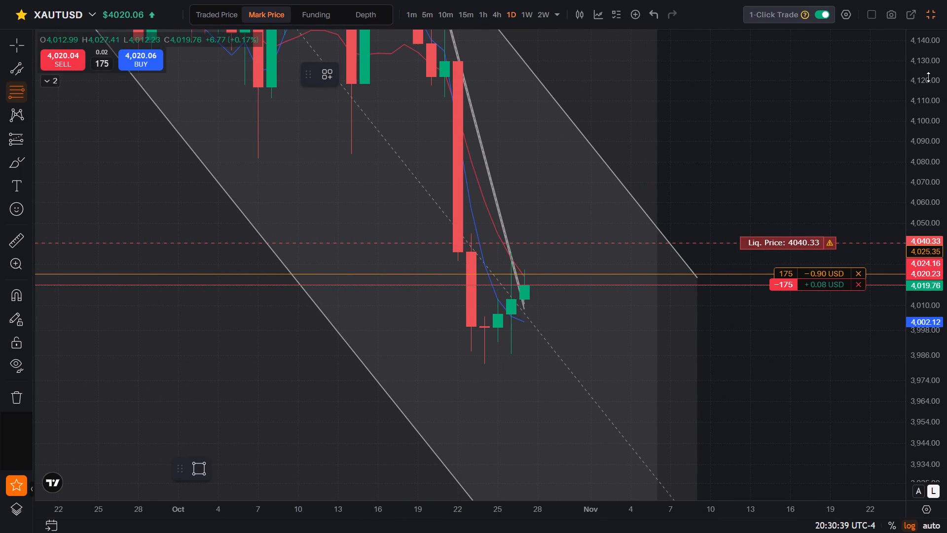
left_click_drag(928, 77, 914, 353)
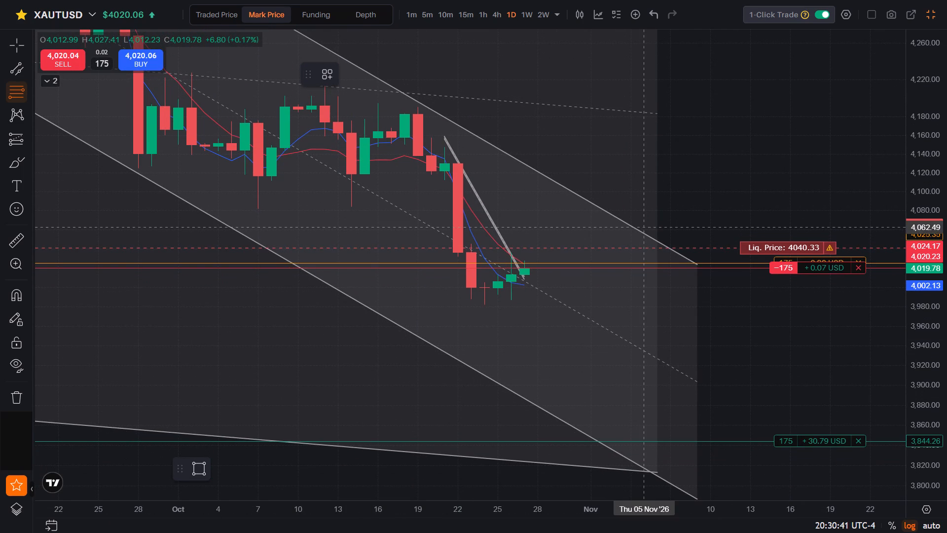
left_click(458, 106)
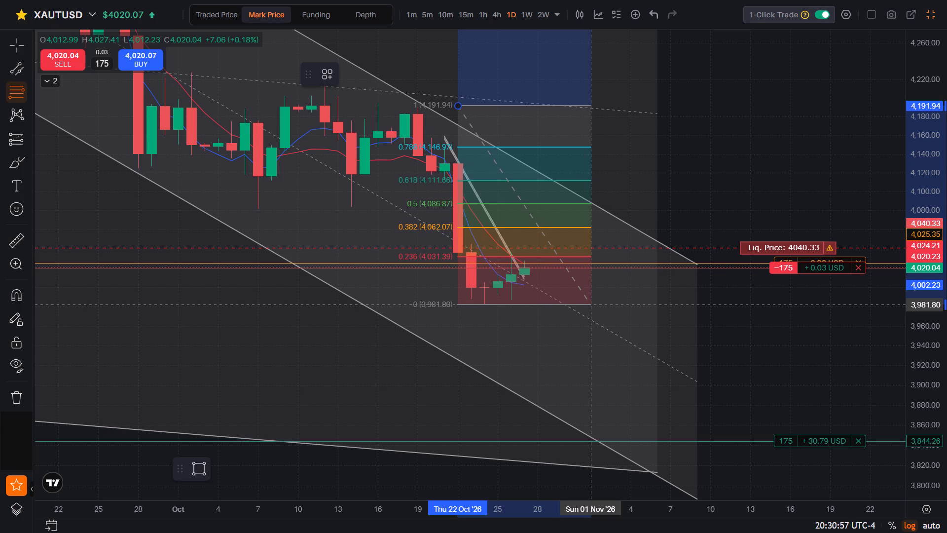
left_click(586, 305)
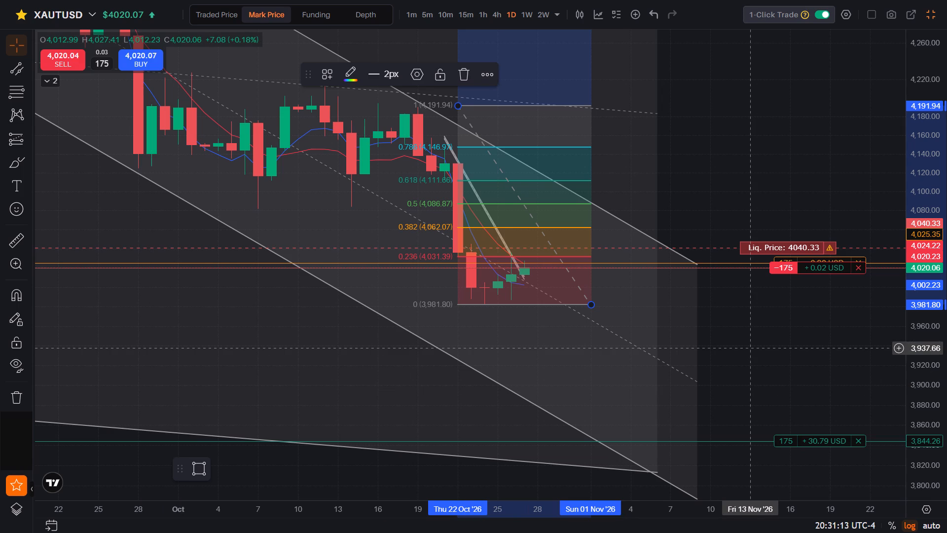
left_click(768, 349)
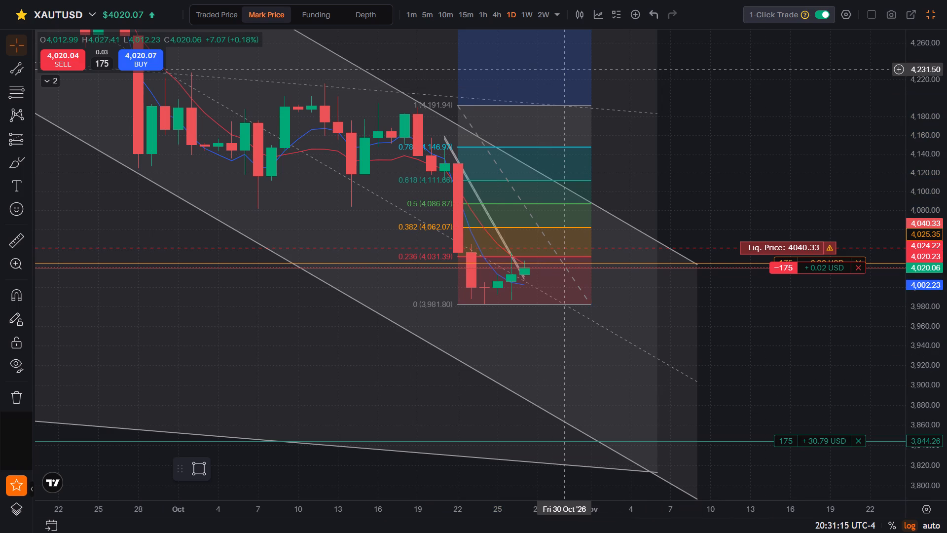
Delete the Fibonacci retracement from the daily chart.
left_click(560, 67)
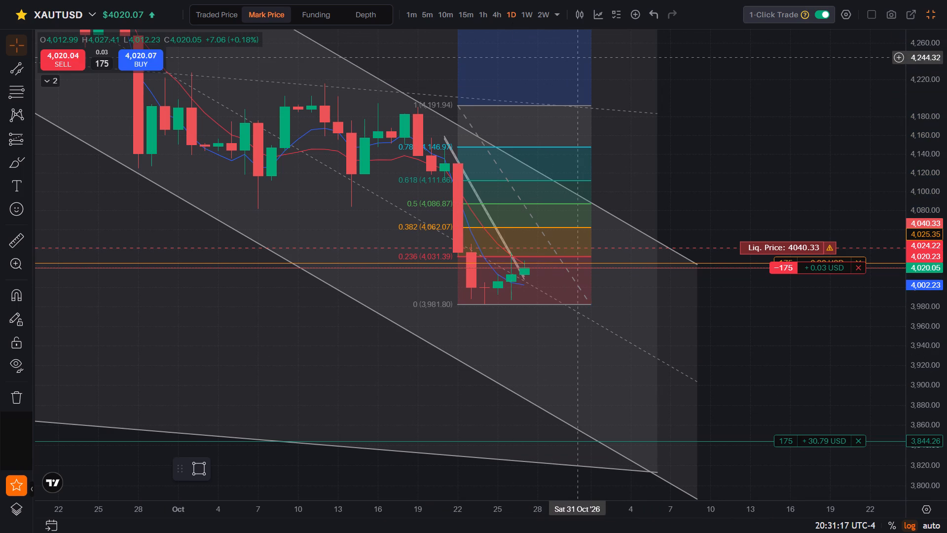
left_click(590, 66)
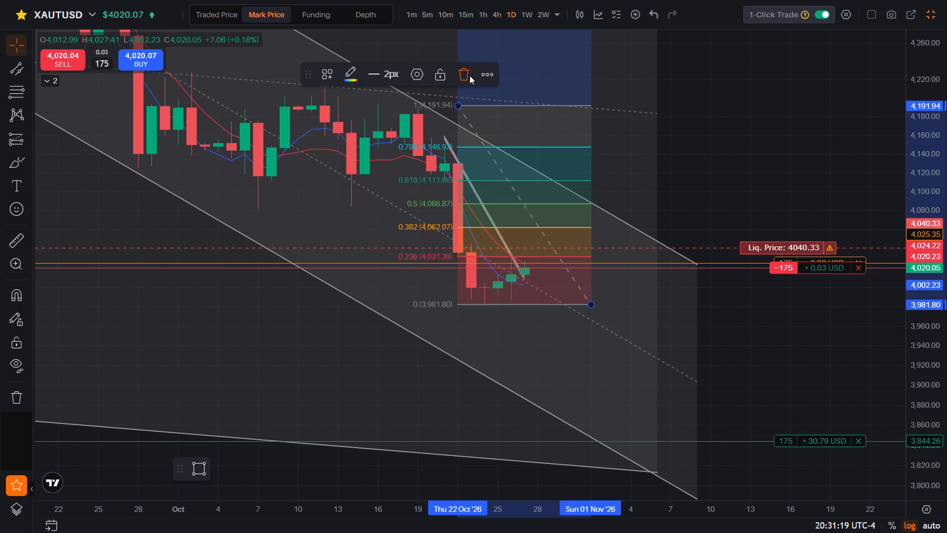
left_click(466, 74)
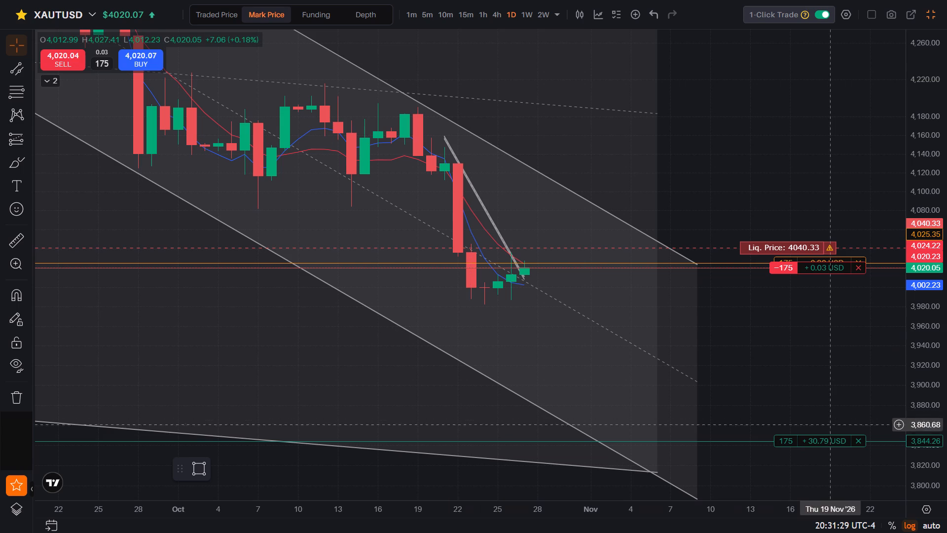
Raise the short position's take-profit to about 3,908.31, near the descending channel's dashed midline.
left_click_drag(821, 442, 840, 407)
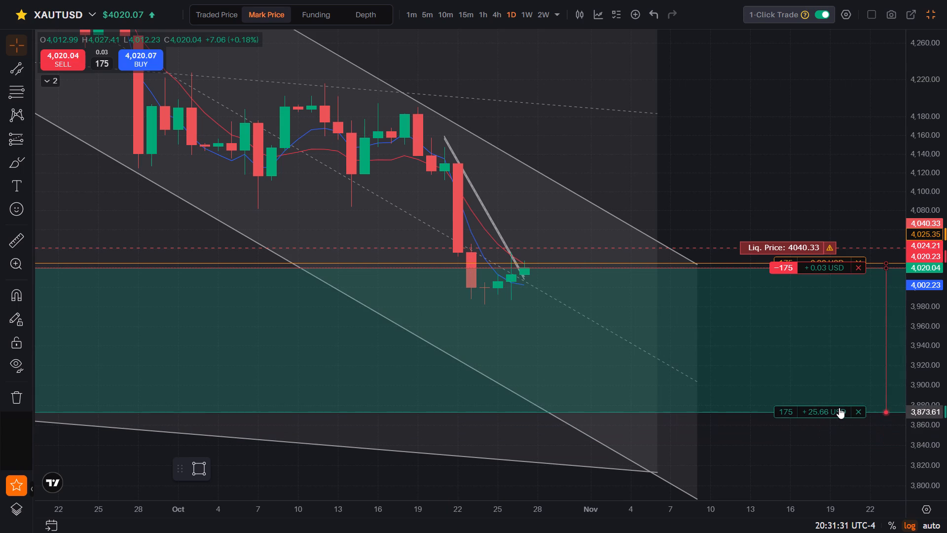
left_click_drag(840, 407, 840, 377)
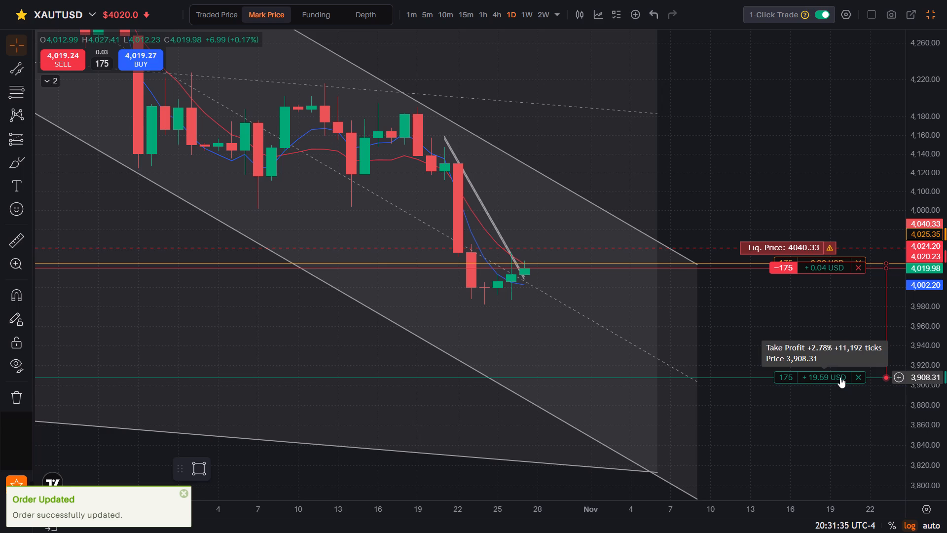
left_click(809, 421)
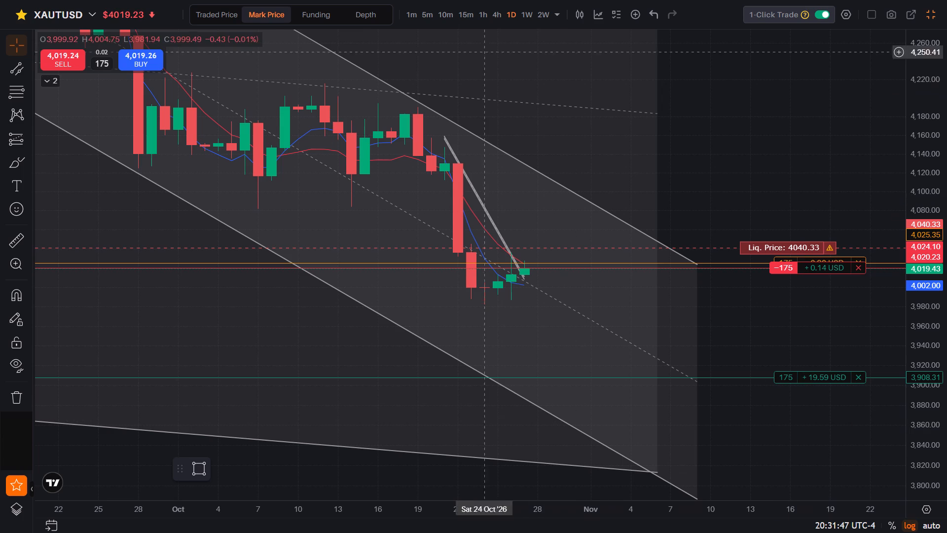
Switch to the 15-minute timeframe and examine the latest candles against the short's entry, stop-loss and descending channel.
left_click(466, 15)
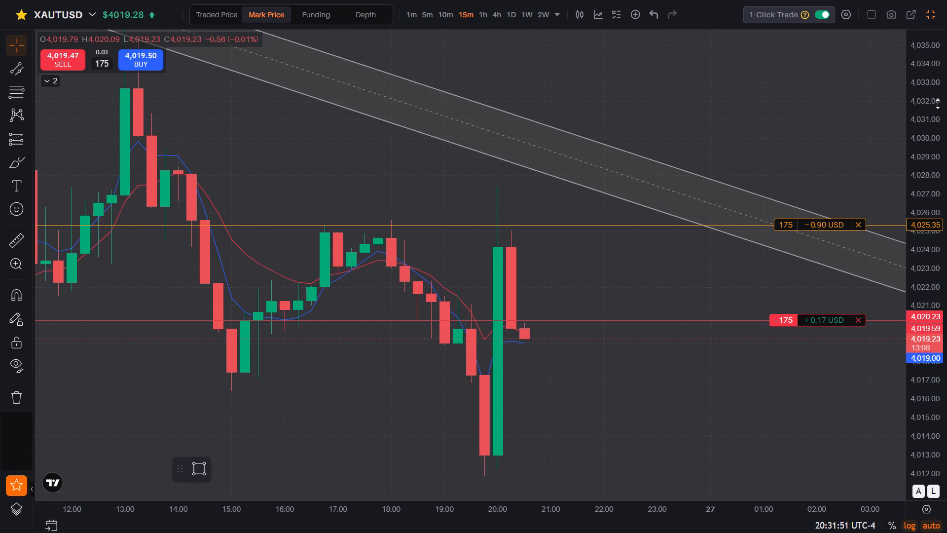
left_click_drag(938, 104, 922, 275)
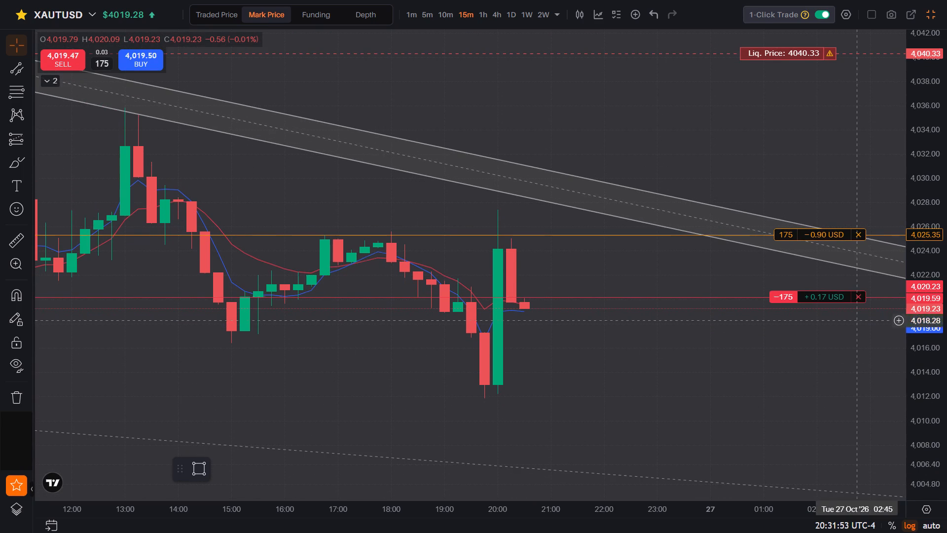
left_click_drag(751, 359, 701, 254)
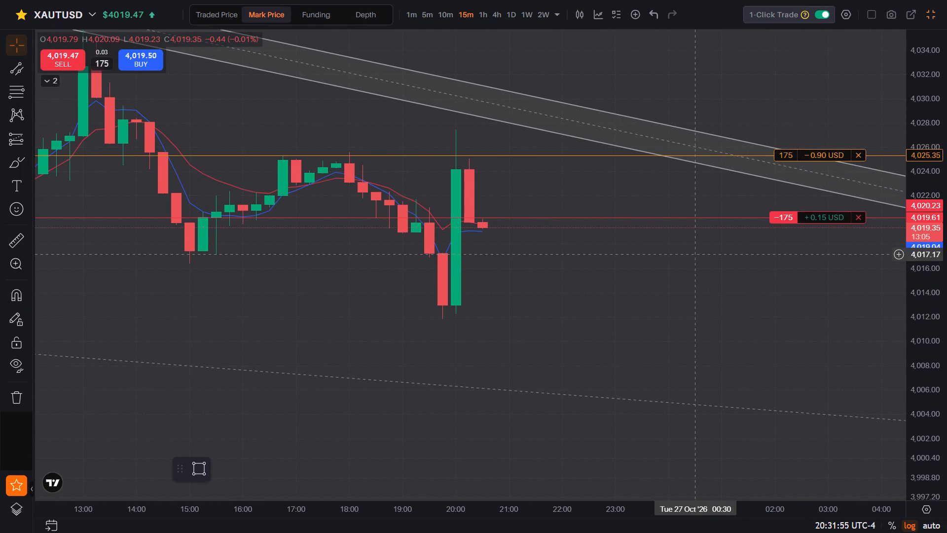
Leave the full-screen chart and review the recent 15-minute candles alongside the order book.
key("Escape")
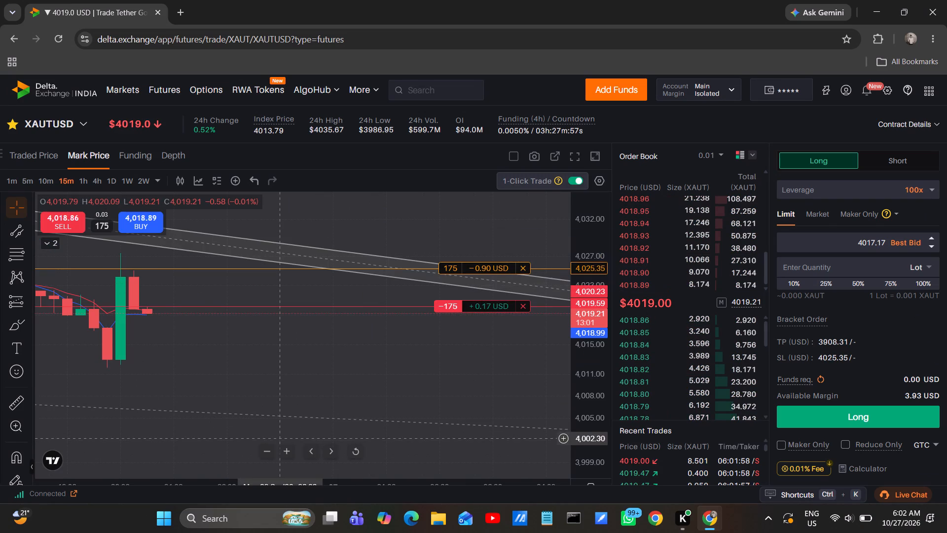
left_click_drag(227, 355, 413, 348)
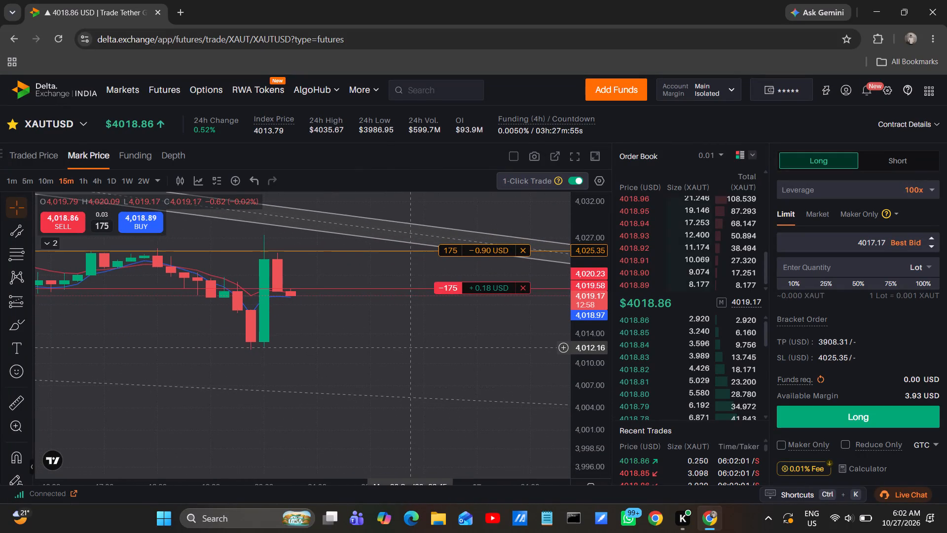
left_click_drag(413, 348, 414, 348)
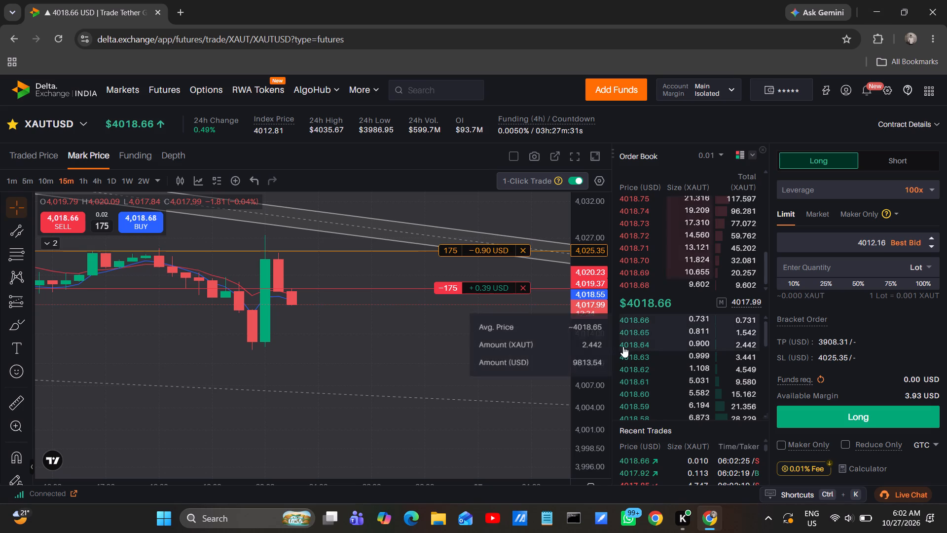
Switch to File Explorer and look through the résumé in the recent file vm.pdf, closing both windows when done.
left_click(438, 522)
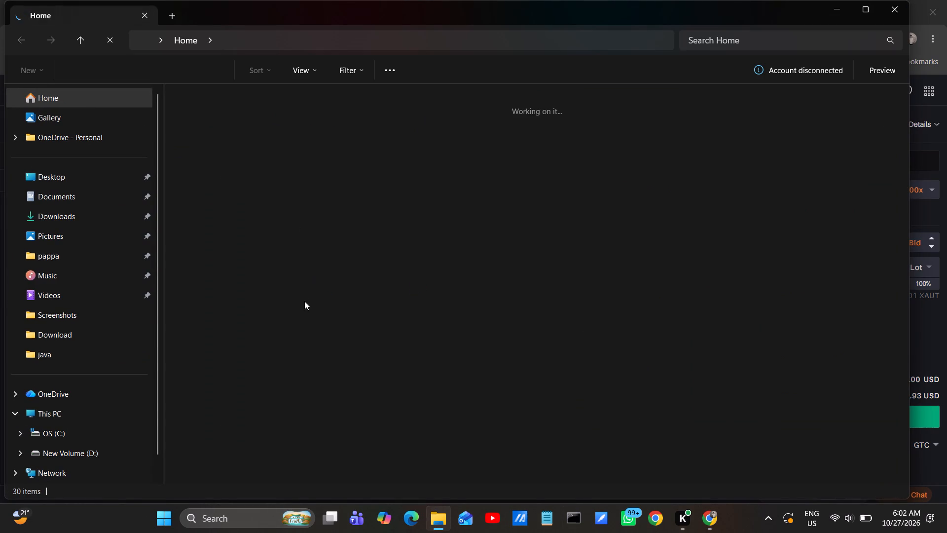
double_click(325, 308)
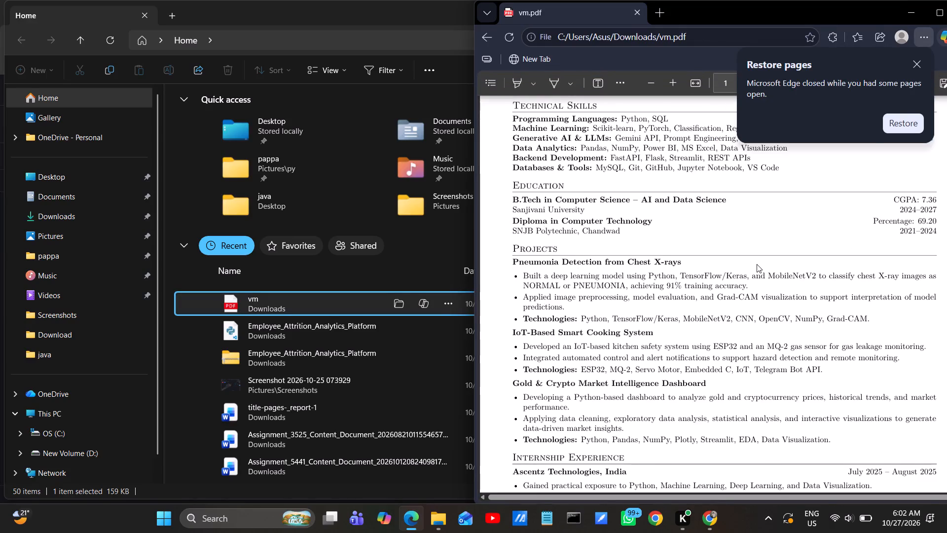
scroll(757, 264, "down", 6)
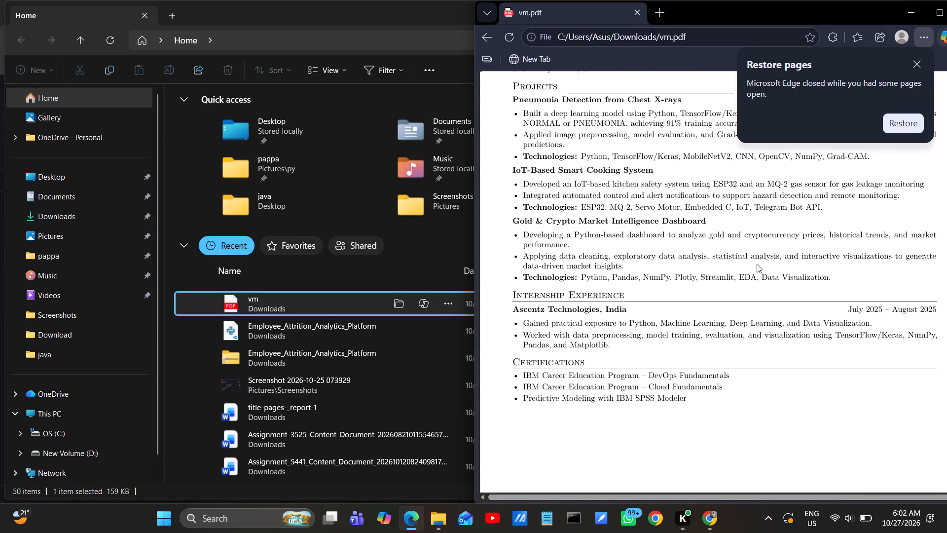
scroll(757, 264, "down", 3)
scroll(757, 264, "up", 5)
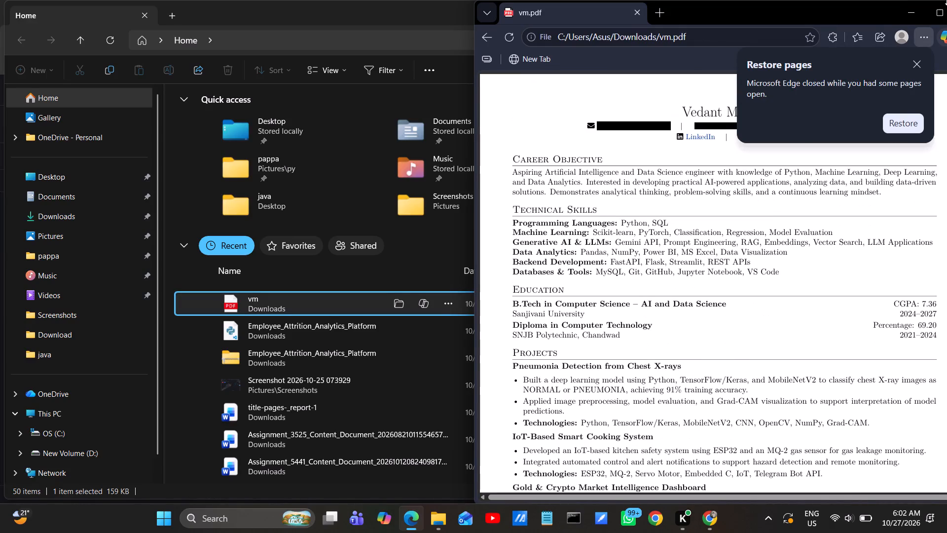
left_click_drag(862, 10, 769, 14)
left_click(877, 15)
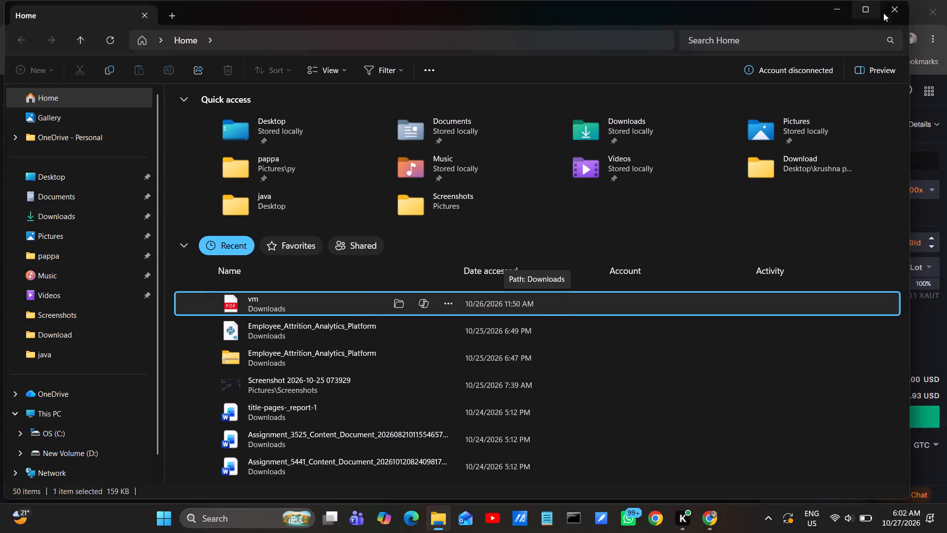
left_click(894, 10)
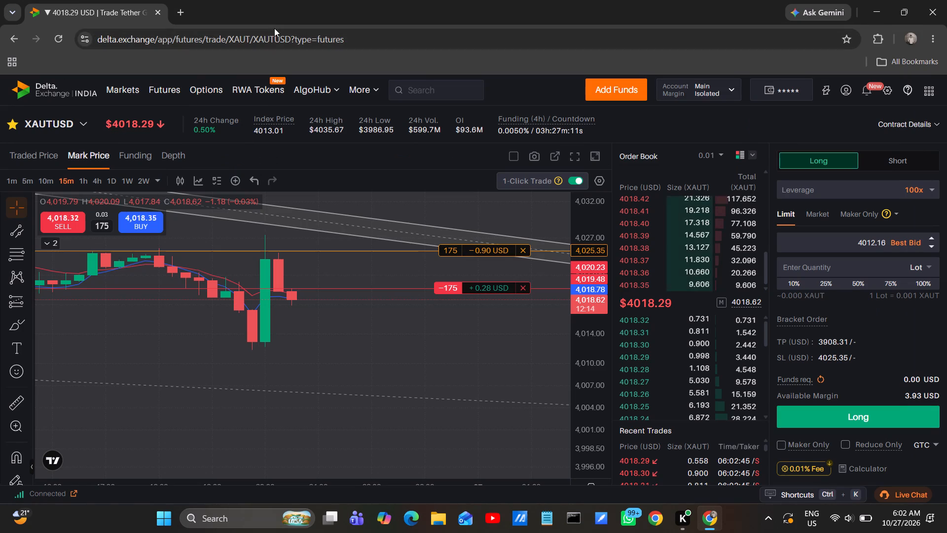
Open WhatsApp Web (web.whatsapp.com) in a new Chrome tab beside the trading page.
left_click(177, 11)
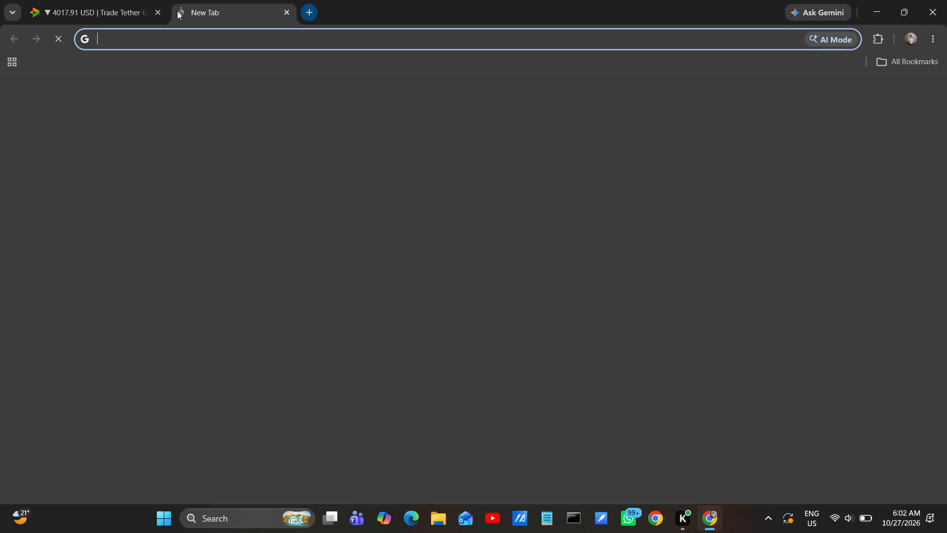
left_click(177, 11)
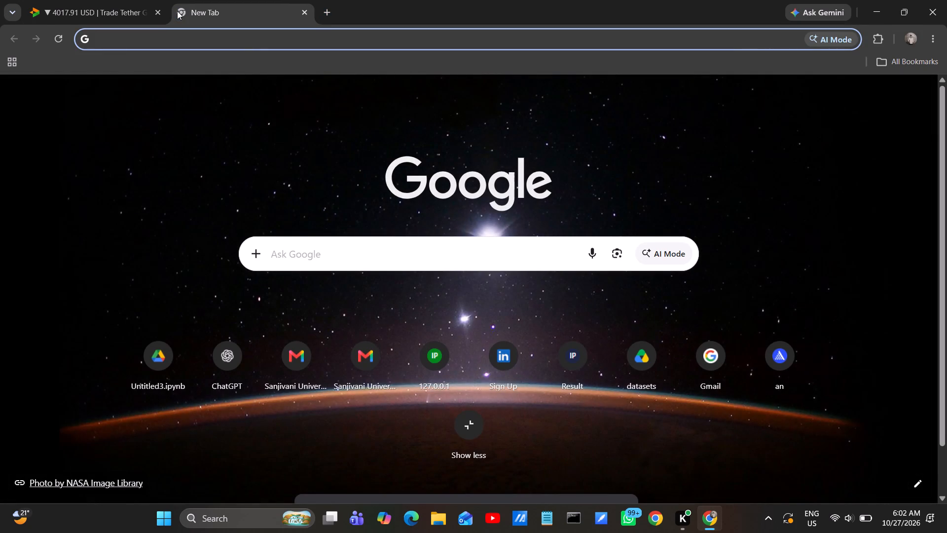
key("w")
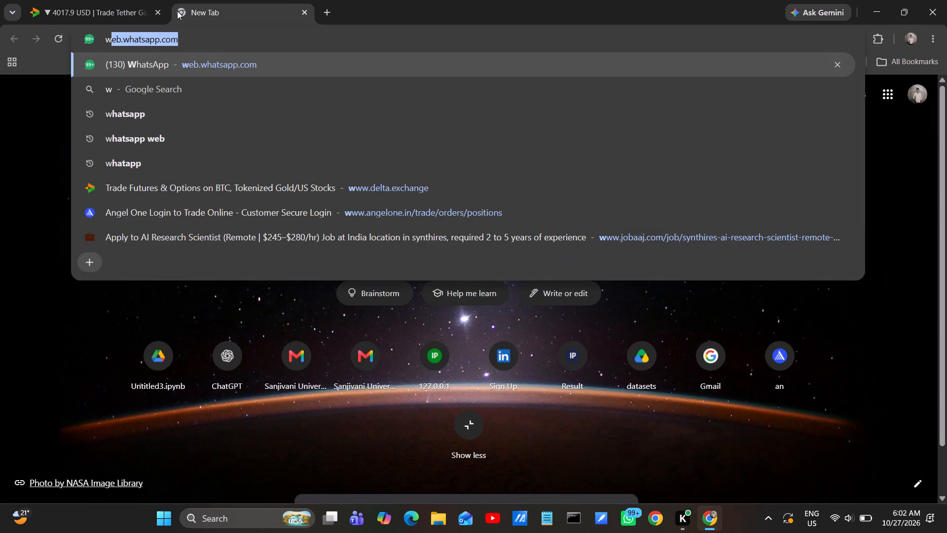
key("Return")
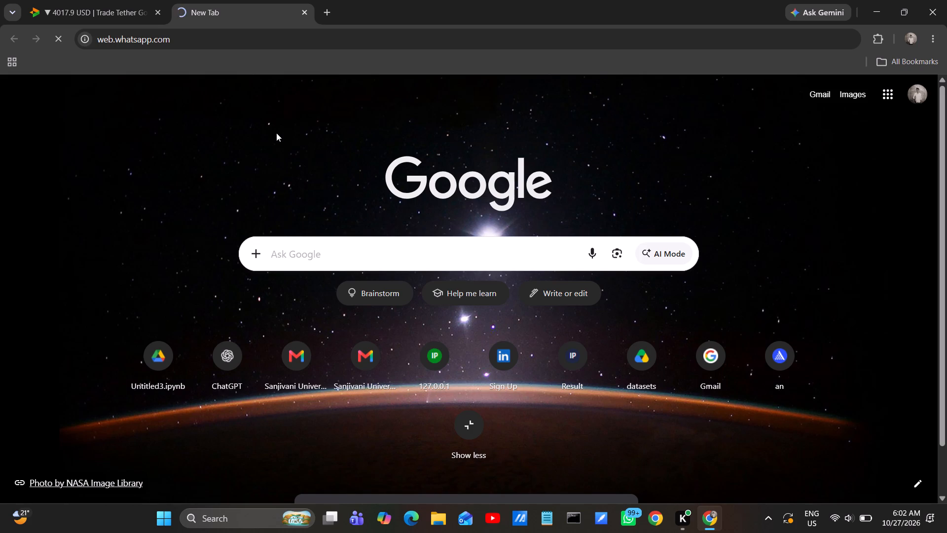